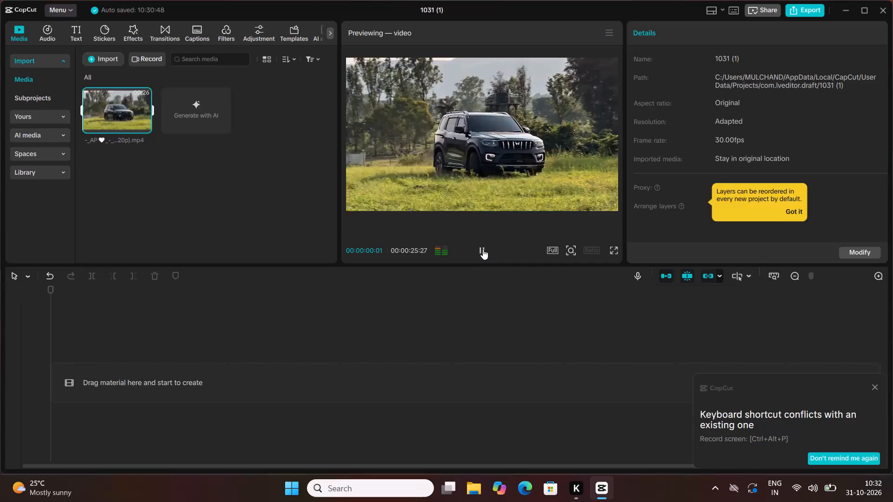
Preview the imported clip of the black SUV on grass in the media library and dismiss the layer-reordering tip.
{"action": "key", "text": "space"}
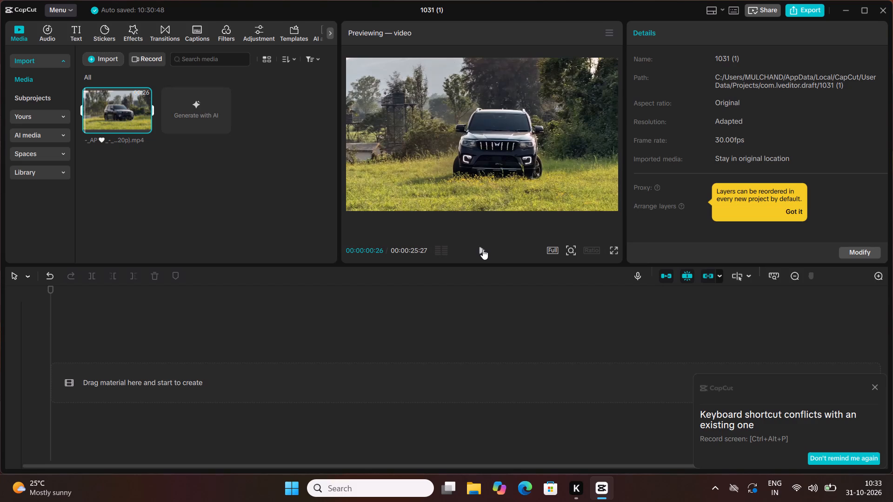
{"action": "left_click", "coordinate": [786, 214]}
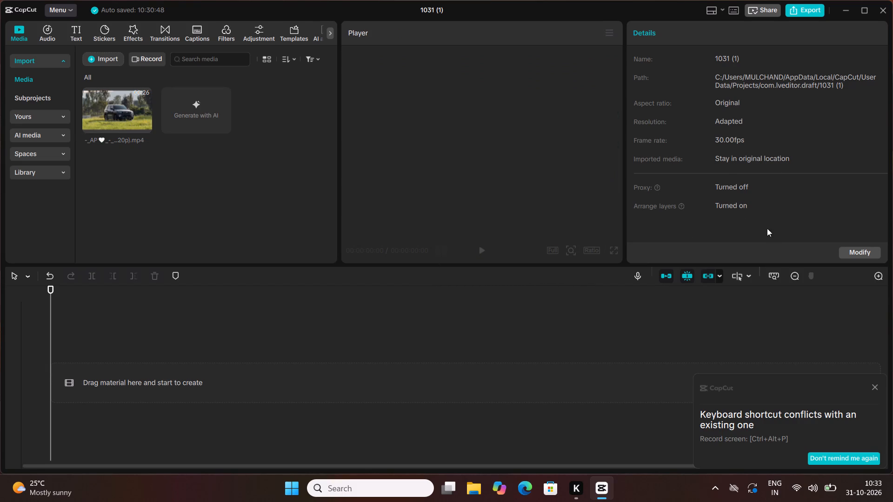
{"action": "left_click", "coordinate": [107, 108]}
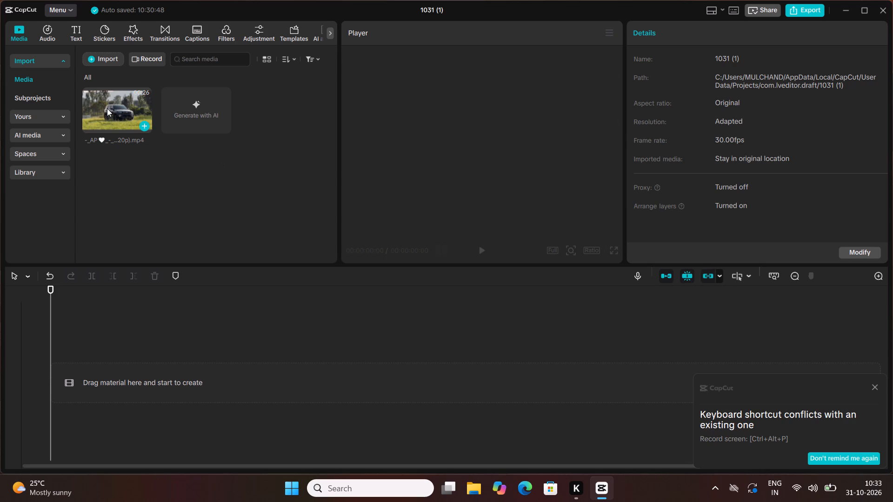
{"action": "left_click", "coordinate": [107, 108]}
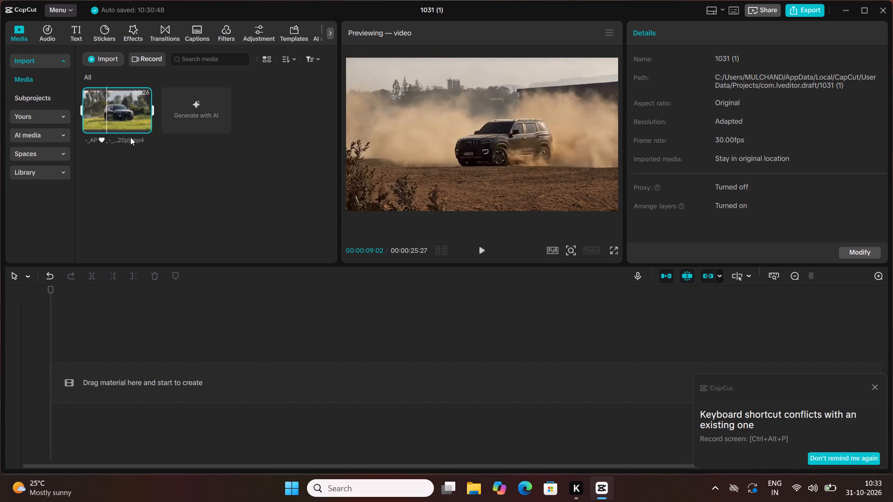
{"action": "left_click_drag", "start_coordinate": [105, 105], "coordinate": [73, 112]}
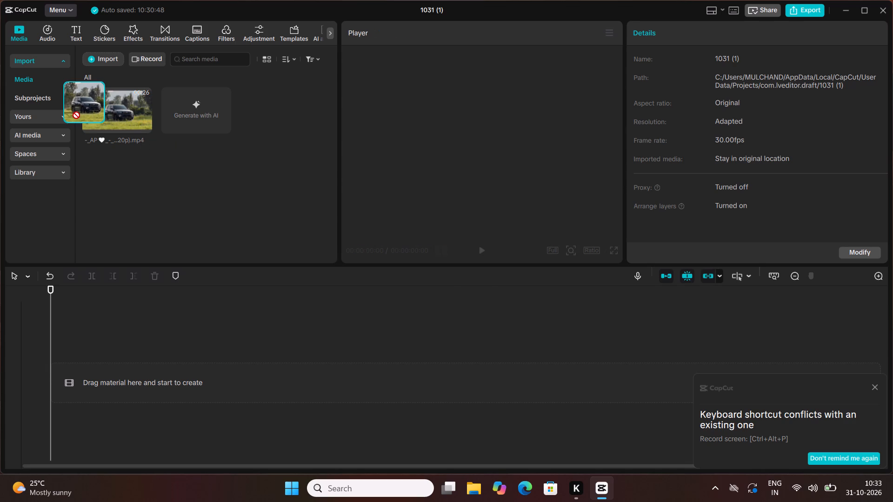
{"action": "left_click_drag", "start_coordinate": [73, 112], "coordinate": [96, 115]}
{"action": "left_click", "coordinate": [96, 115]}
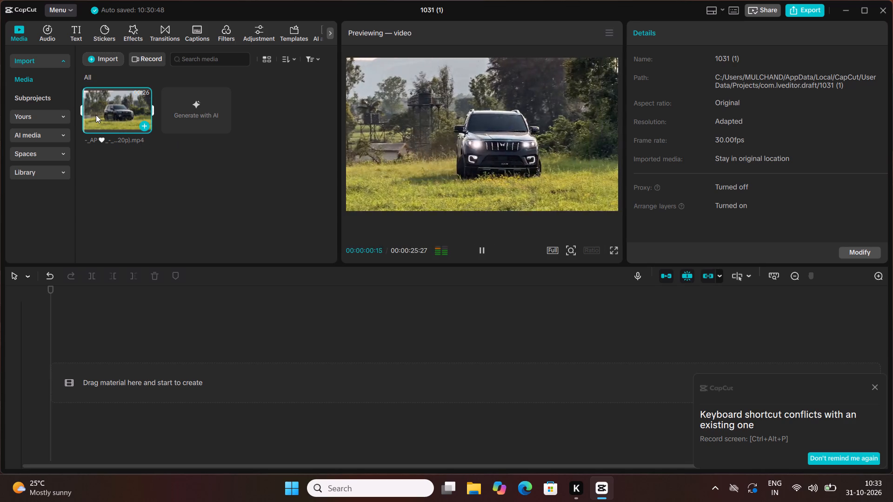
{"action": "left_click", "coordinate": [96, 115]}
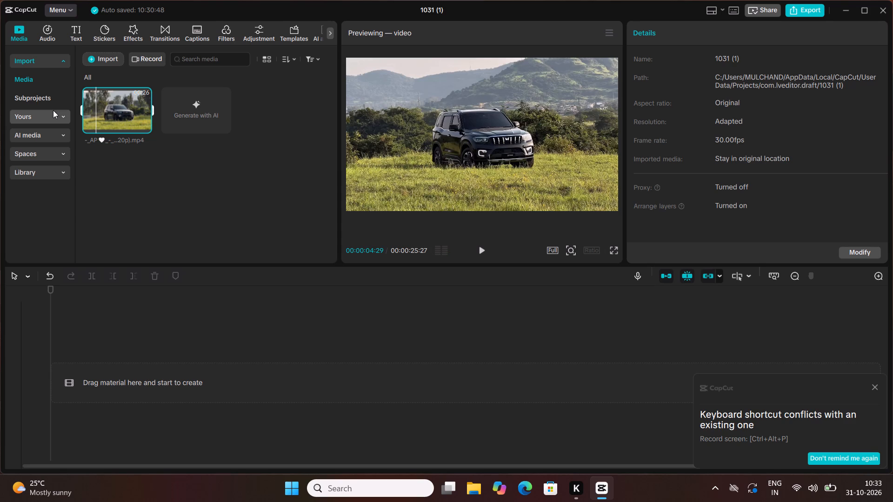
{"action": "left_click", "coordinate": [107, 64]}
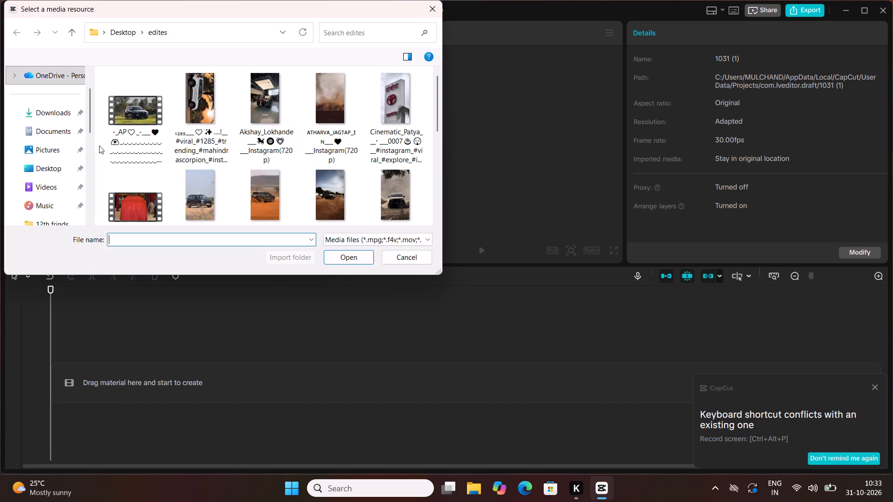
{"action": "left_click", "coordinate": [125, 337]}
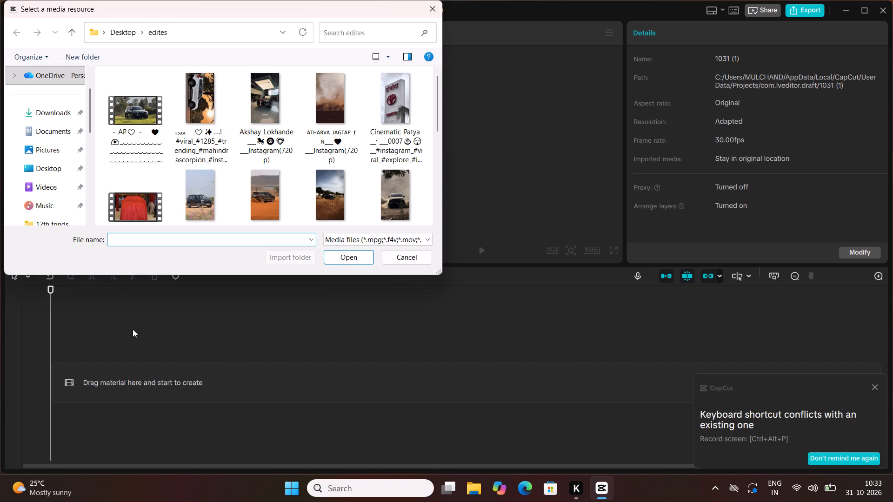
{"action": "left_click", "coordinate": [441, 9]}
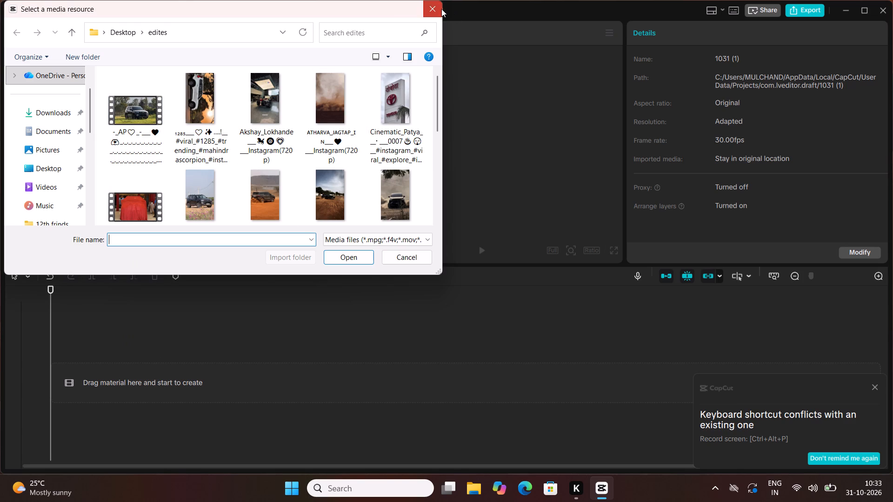
Extract the audio from the video of the black SUV on grass in the edites folder and add it to the timeline.
{"action": "left_click", "coordinate": [47, 25]}
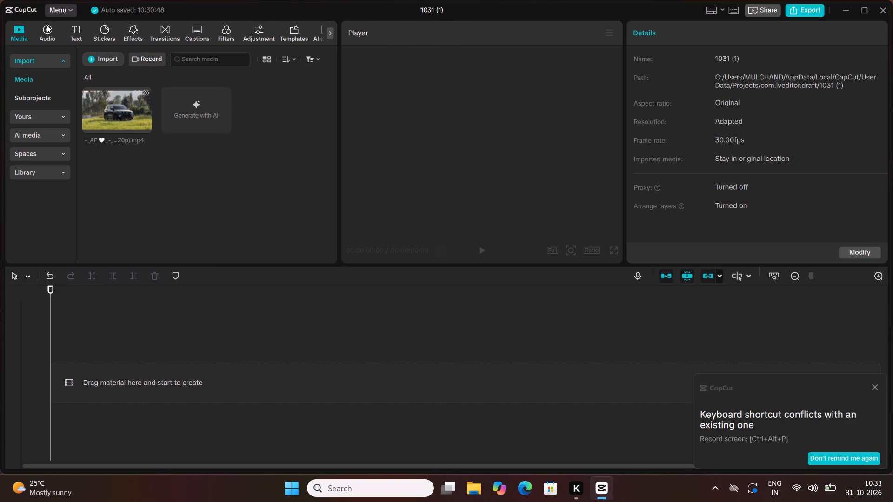
{"action": "left_click", "coordinate": [35, 59]}
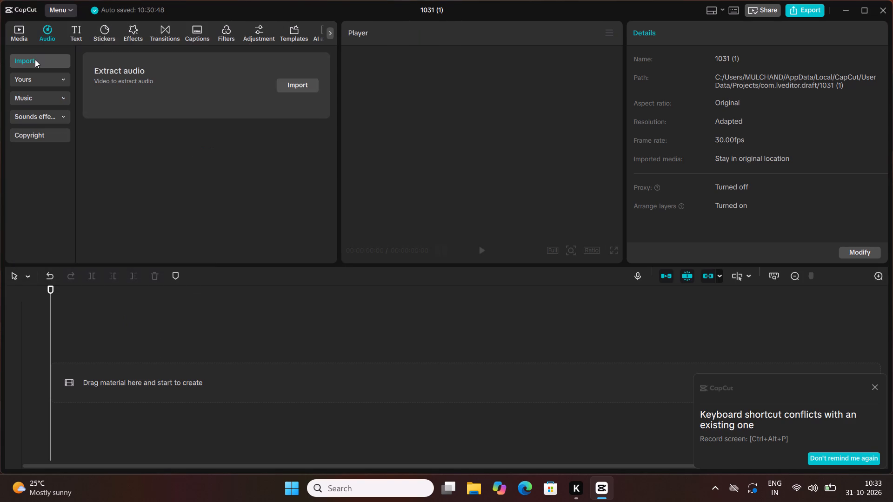
{"action": "left_click", "coordinate": [297, 88]}
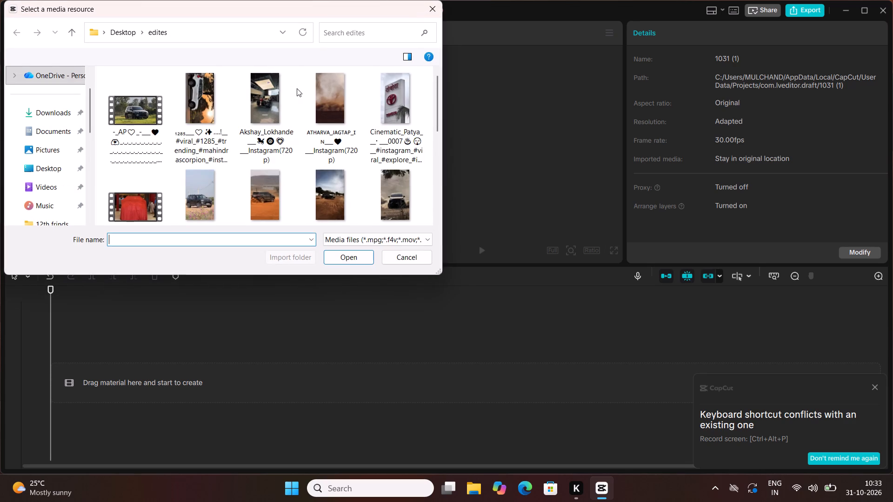
{"action": "left_click", "coordinate": [153, 107]}
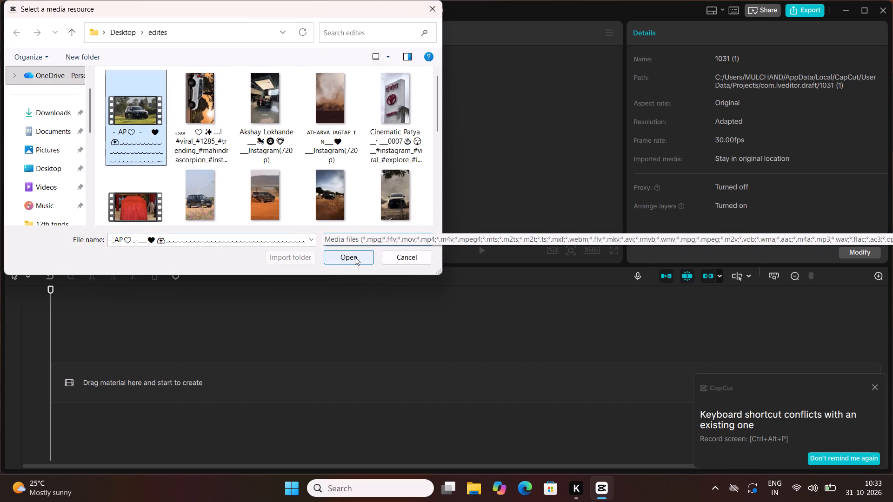
{"action": "left_click", "coordinate": [355, 257]}
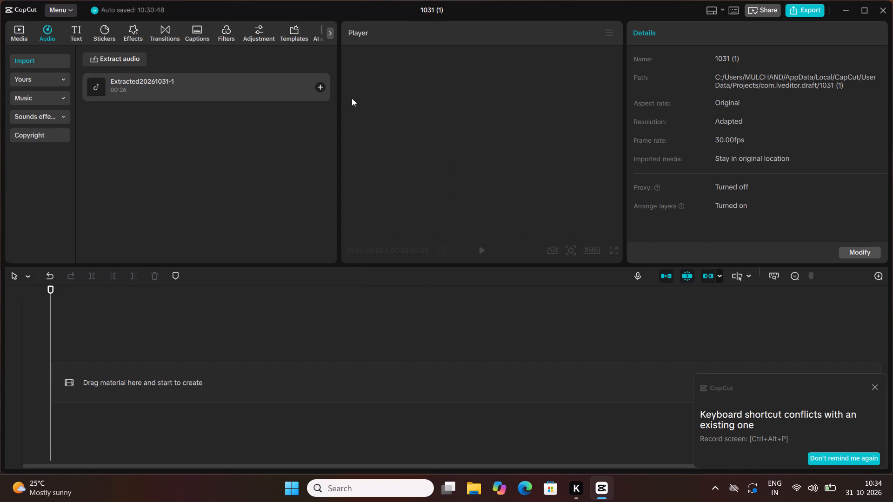
{"action": "left_click", "coordinate": [317, 86]}
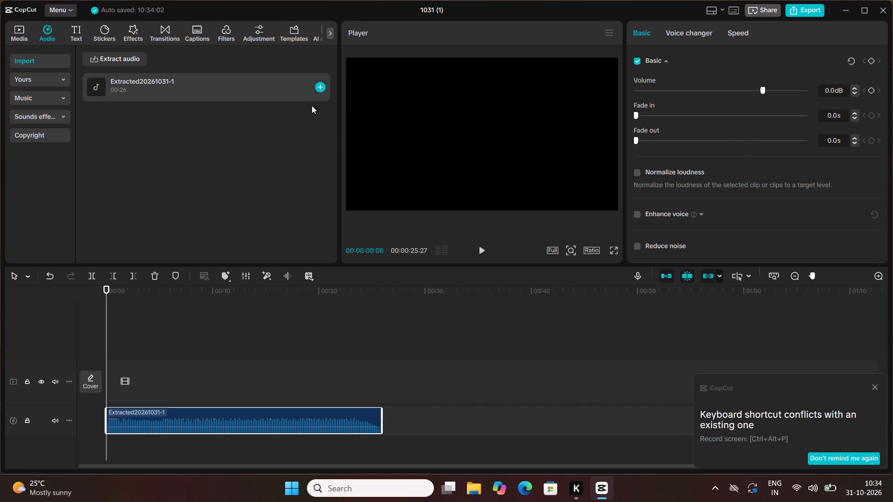
Import the vertical video of the dark SUV on orange sand from the edites folder into the media library.
{"action": "left_click", "coordinate": [27, 30]}
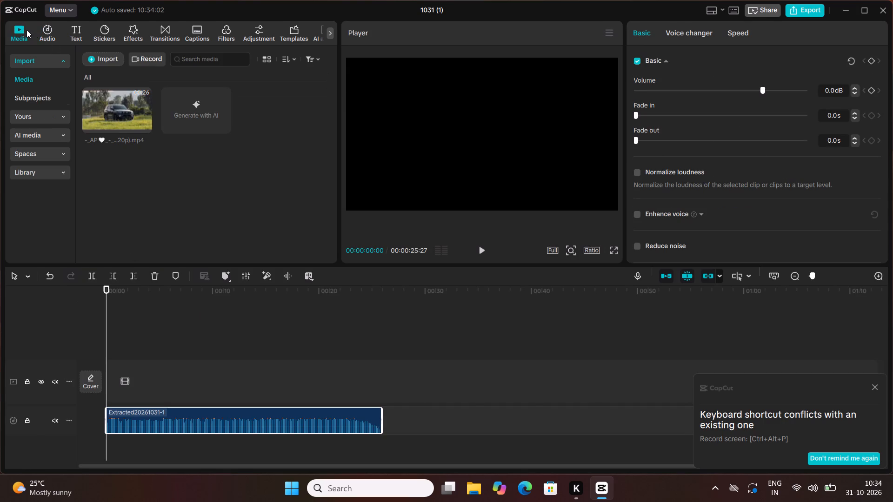
{"action": "left_click", "coordinate": [102, 65]}
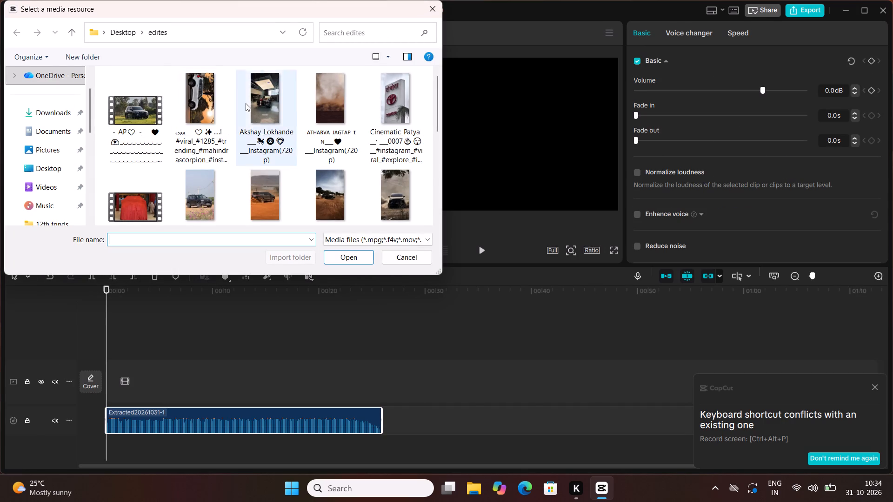
{"action": "scroll", "coordinate": [246, 103], "scroll_direction": "down", "scroll_amount": 6}
{"action": "scroll", "coordinate": [197, 119], "scroll_direction": "up", "scroll_amount": 1}
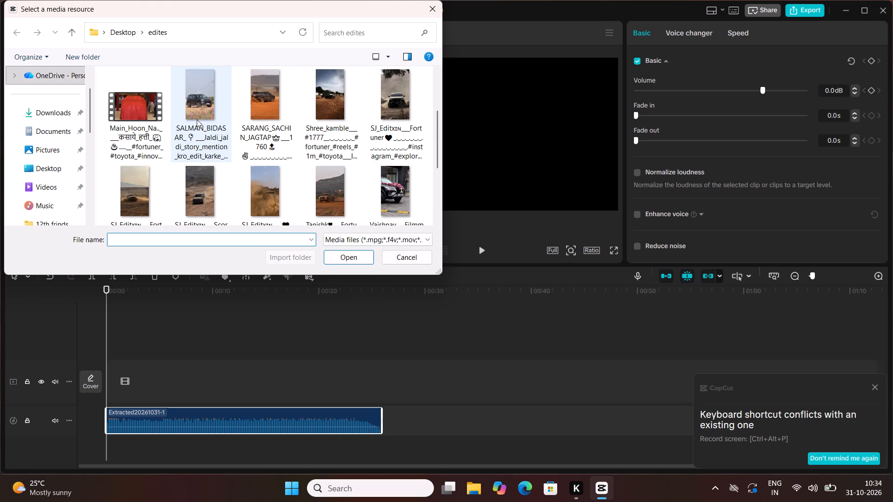
{"action": "left_click", "coordinate": [133, 175]}
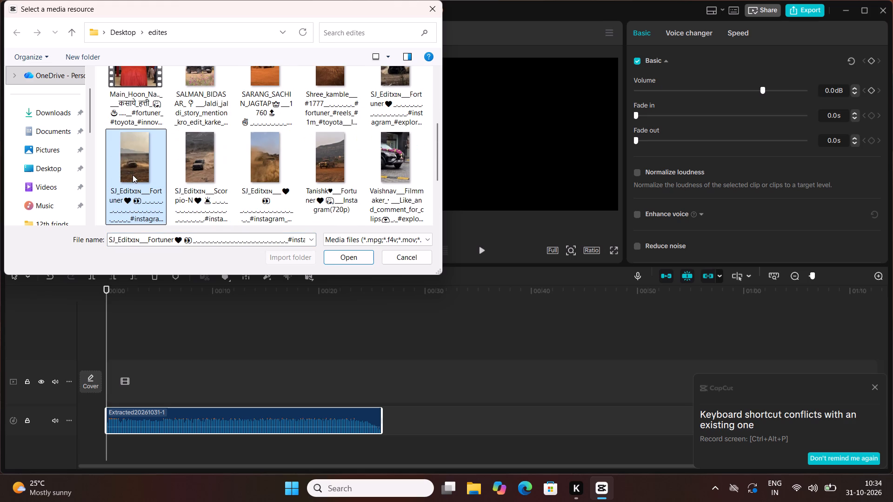
{"action": "left_click", "coordinate": [190, 158]}
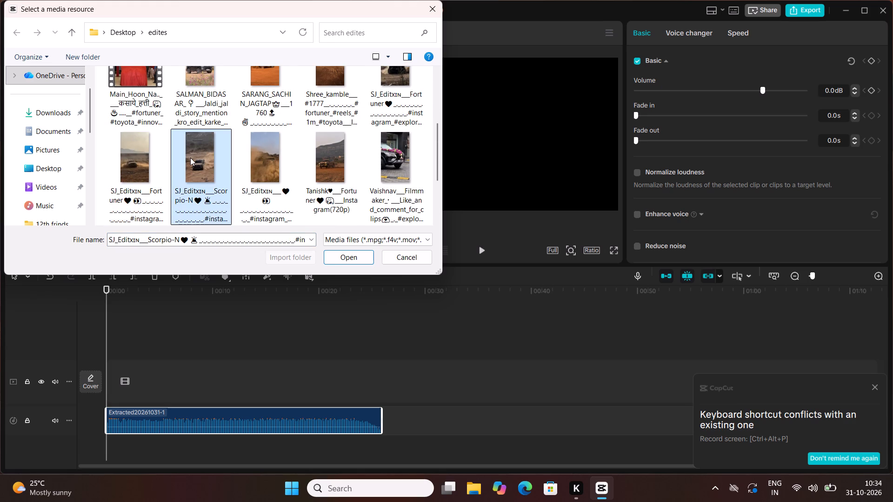
{"action": "left_click", "coordinate": [133, 165]}
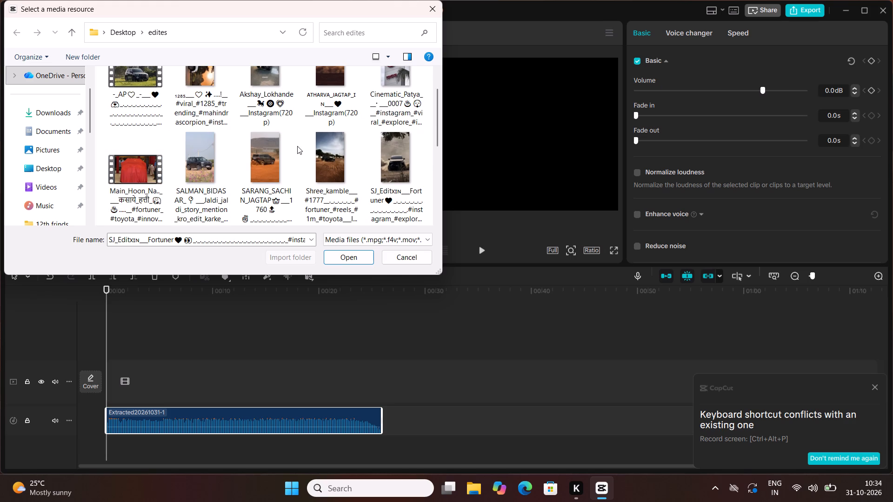
{"action": "left_click", "coordinate": [285, 157]}
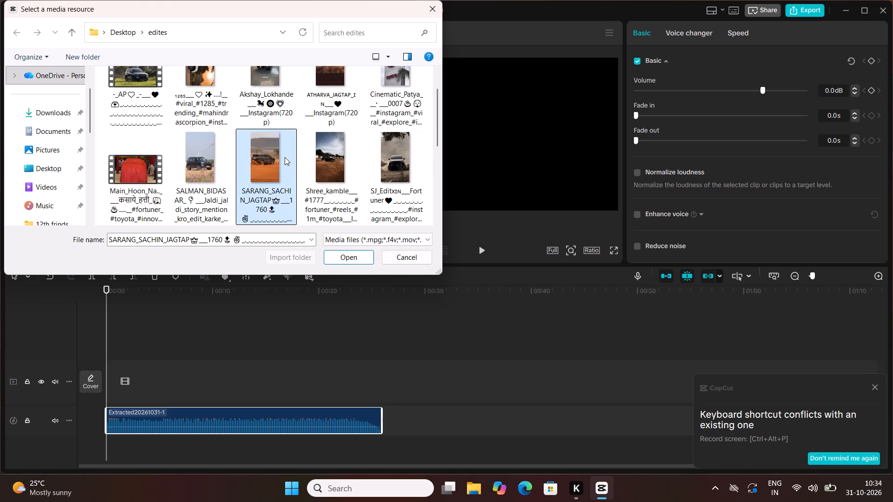
{"action": "left_click", "coordinate": [361, 256]}
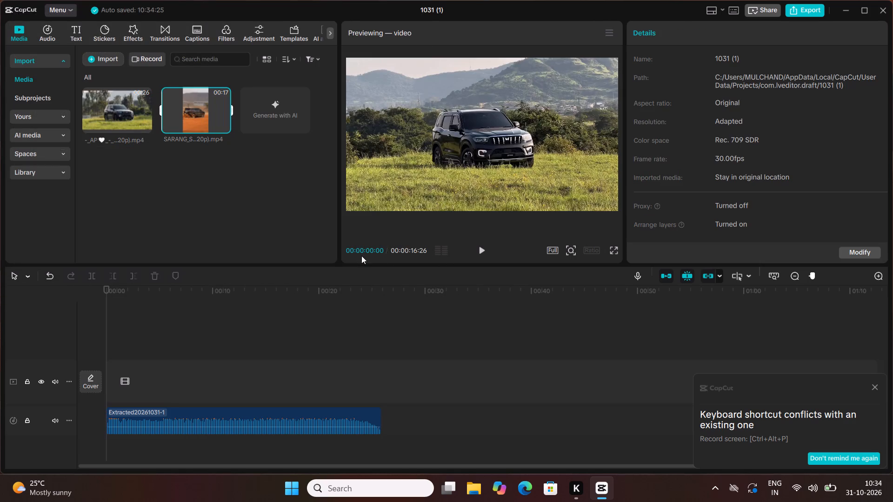
Preview the orange-sand SUV clip and place it at the start of the main video track, above the extracted audio.
{"action": "key", "text": "space"}
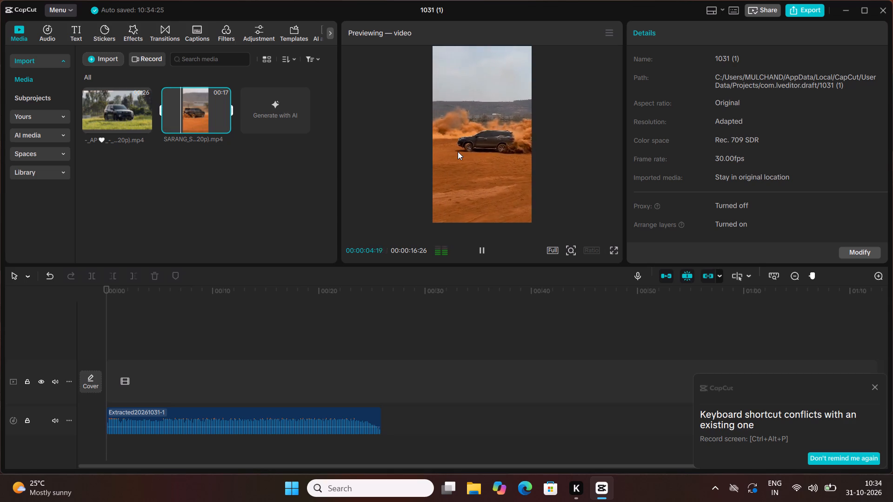
{"action": "left_click_drag", "start_coordinate": [458, 152], "coordinate": [197, 411]}
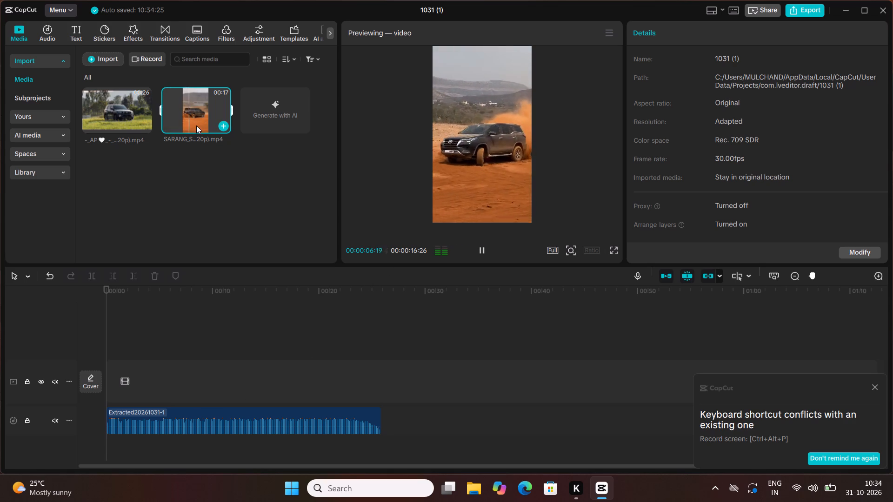
{"action": "left_click_drag", "start_coordinate": [196, 125], "coordinate": [145, 379]}
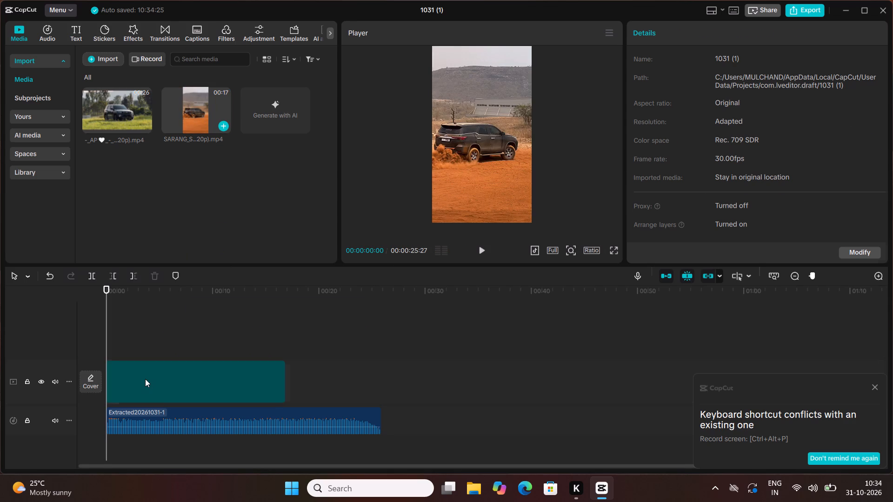
Mute the main video track and play back the timeline to check the clip against the extracted audio.
{"action": "key", "text": "space"}
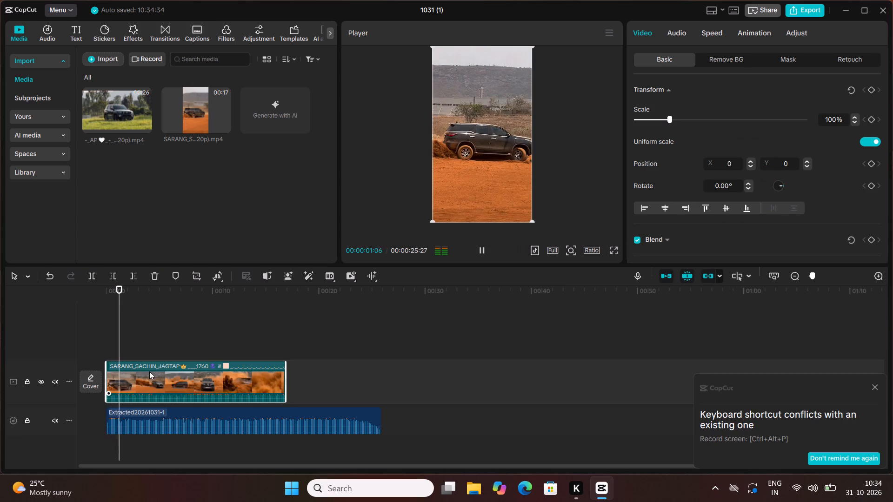
{"action": "key", "text": "space"}
{"action": "left_click", "coordinate": [54, 383]}
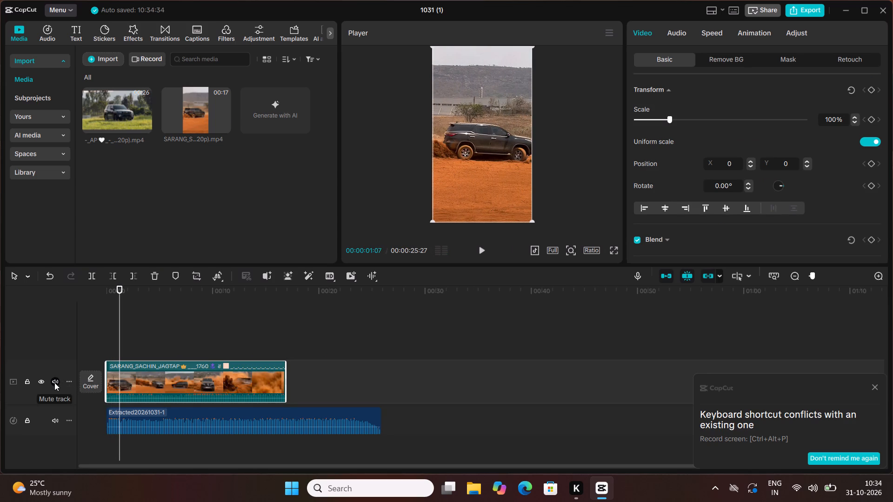
{"action": "key", "text": "space"}
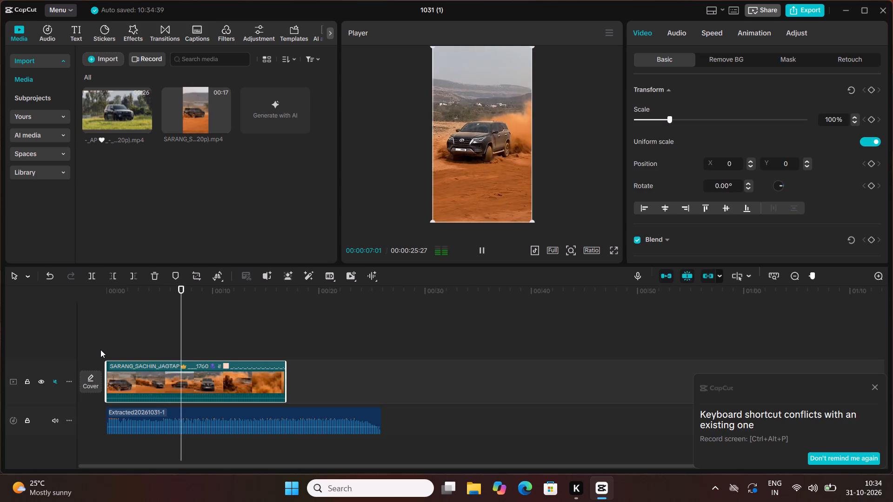
{"action": "key", "text": "space"}
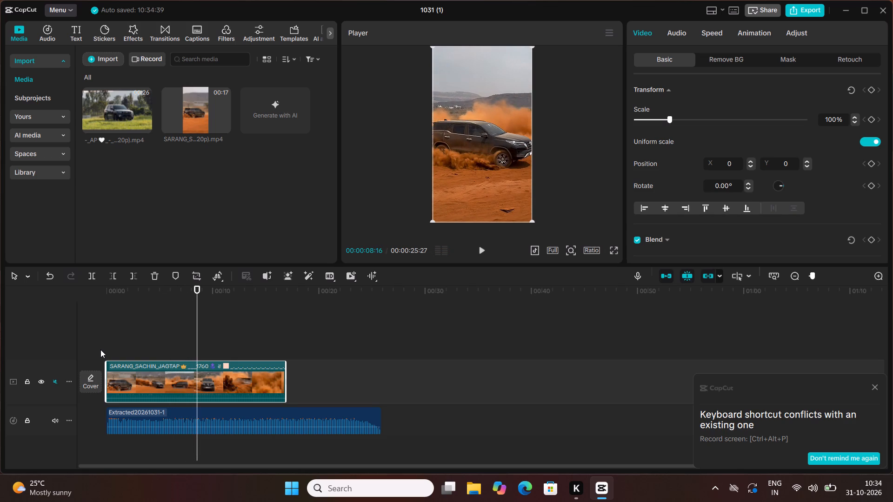
Import the vertical video with the brown dust cloud from the edites folder and preview a frame midway through it.
{"action": "left_click", "coordinate": [102, 62]}
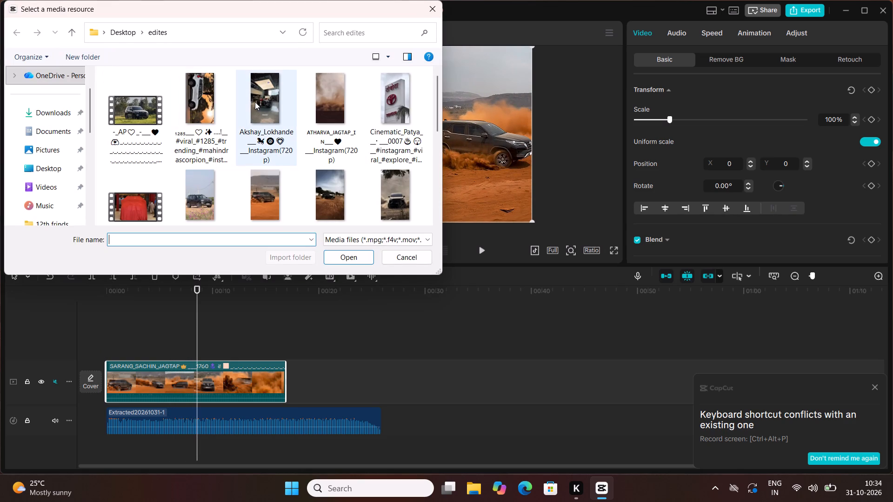
{"action": "left_click", "coordinate": [327, 107]}
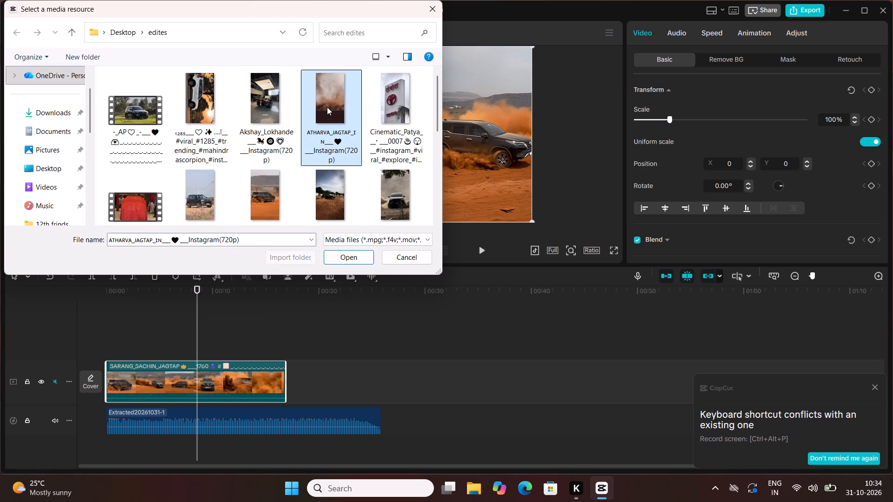
{"action": "left_click", "coordinate": [337, 253]}
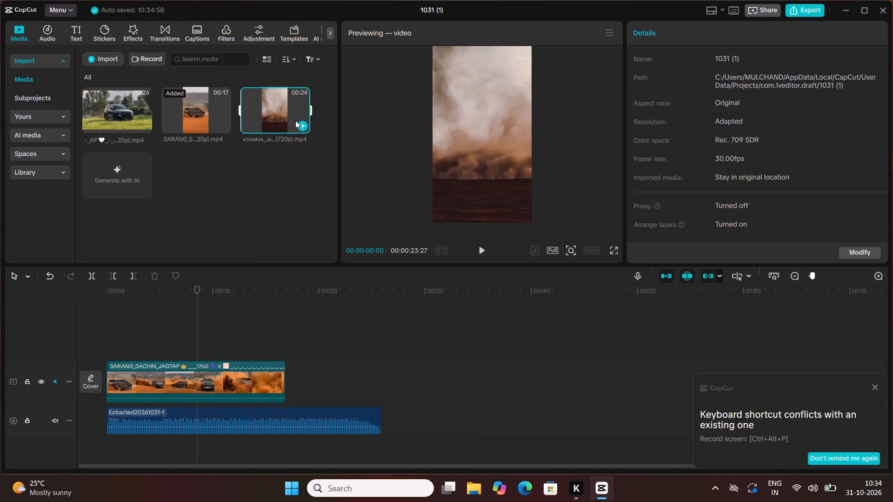
{"action": "left_click", "coordinate": [280, 116]}
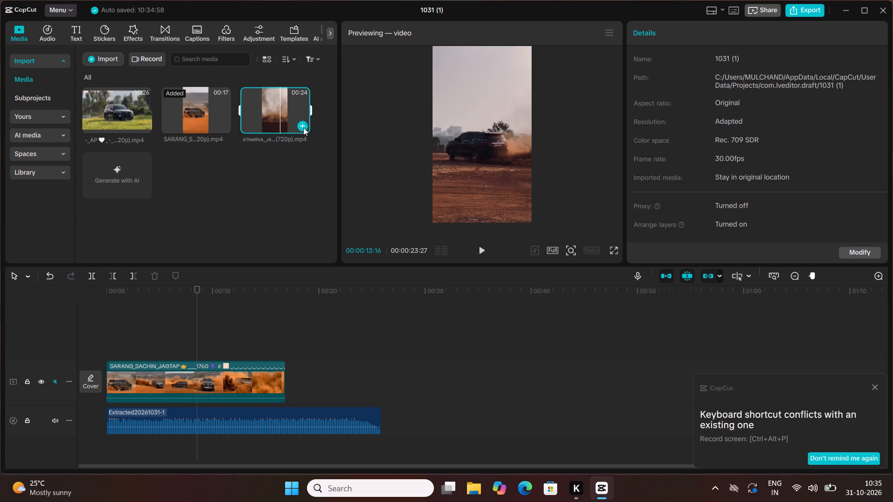
Add the brown dust-cloud clip to the main video track, directly after the orange-sand SUV clip.
{"action": "left_click", "coordinate": [300, 123]}
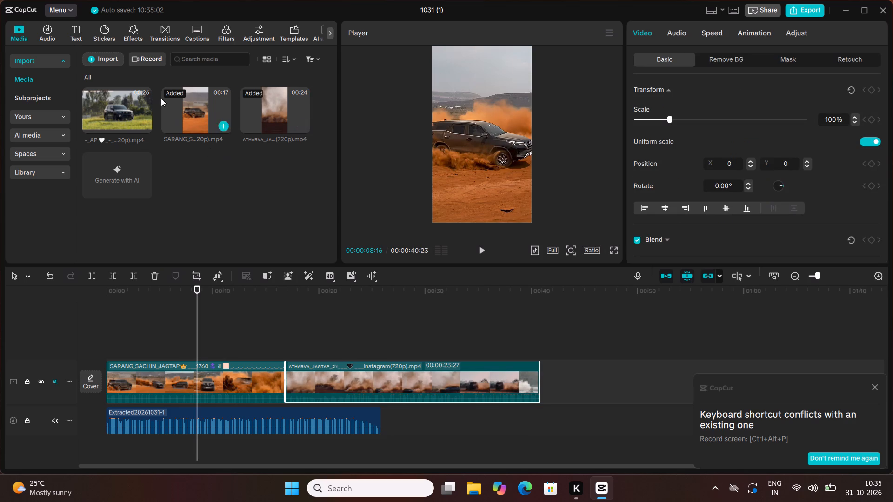
Import the vertical video of the SUV in tan dust below a rocky hill from the edites folder.
{"action": "left_click", "coordinate": [105, 66]}
{"action": "scroll", "coordinate": [145, 179], "scroll_direction": "down", "scroll_amount": 7}
{"action": "scroll", "coordinate": [145, 179], "scroll_direction": "up", "scroll_amount": 1}
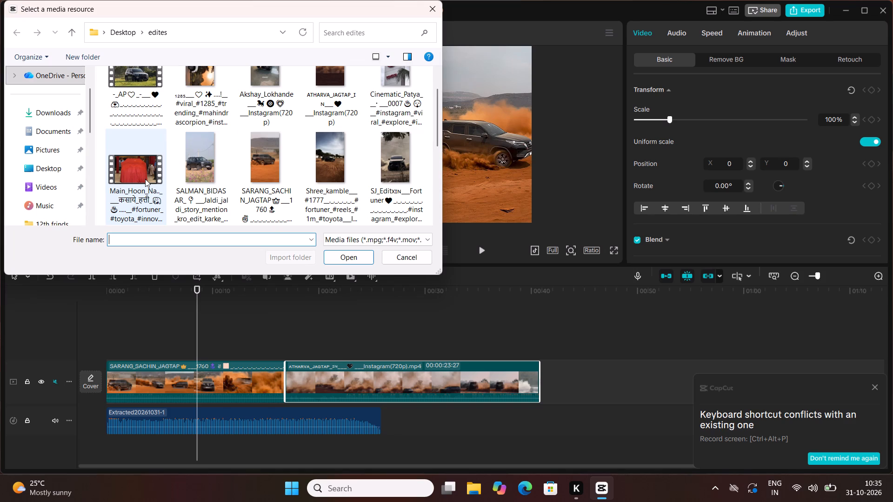
{"action": "scroll", "coordinate": [145, 179], "scroll_direction": "up", "scroll_amount": 1}
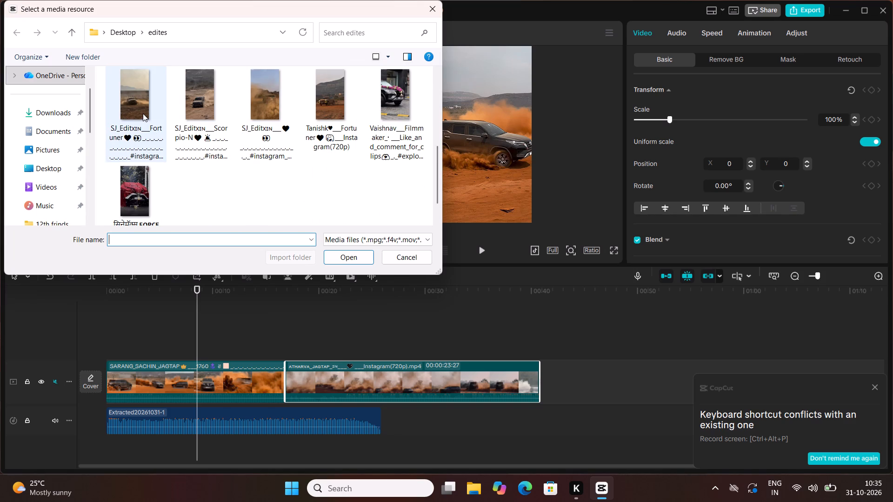
{"action": "left_click", "coordinate": [267, 110]}
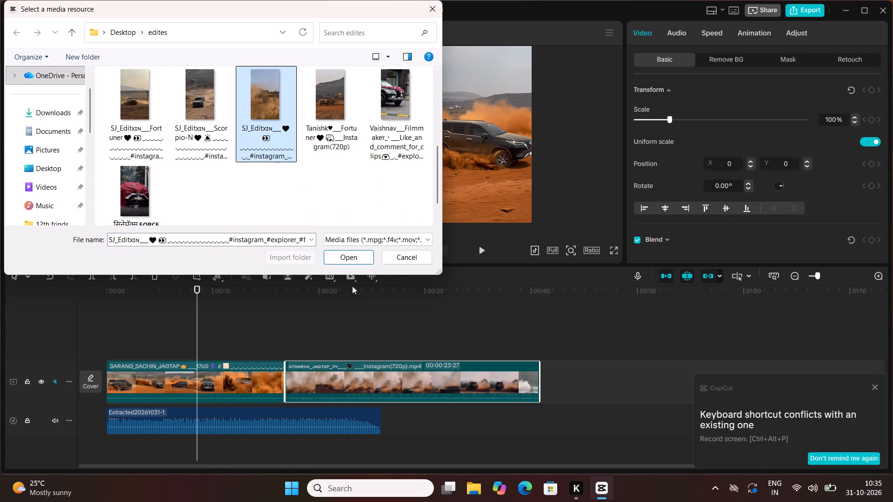
{"action": "left_click", "coordinate": [342, 258]}
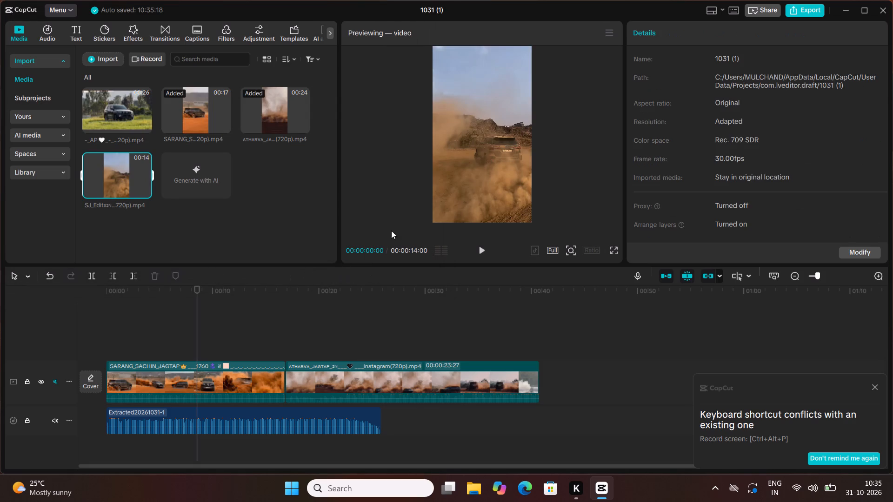
Preview the tan-dust SUV clip and insert it between the orange-sand and brown dust-cloud clips on the main track.
{"action": "key", "text": "space"}
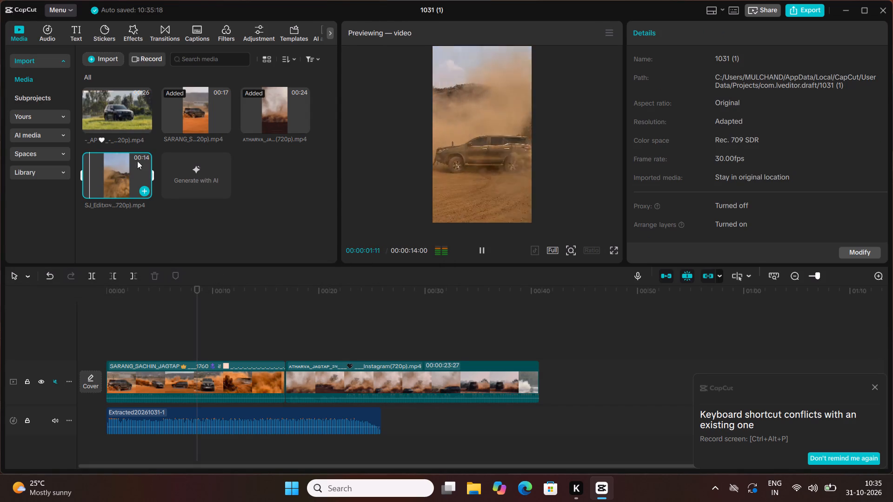
{"action": "left_click", "coordinate": [144, 196]}
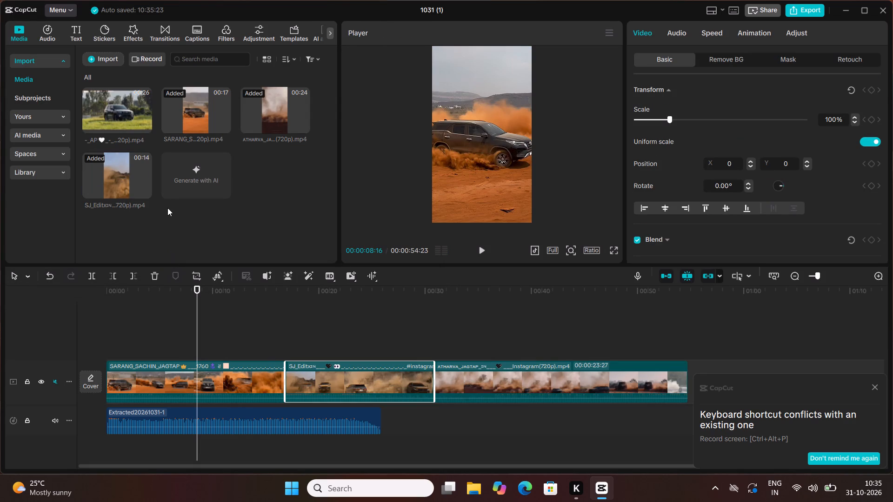
Play back the timeline from the start, skipping ahead to the tan-dust clip, to review the three clips in sequence.
{"action": "left_click", "coordinate": [199, 296]}
{"action": "left_click_drag", "start_coordinate": [199, 296], "coordinate": [106, 304]}
{"action": "key", "text": "space"}
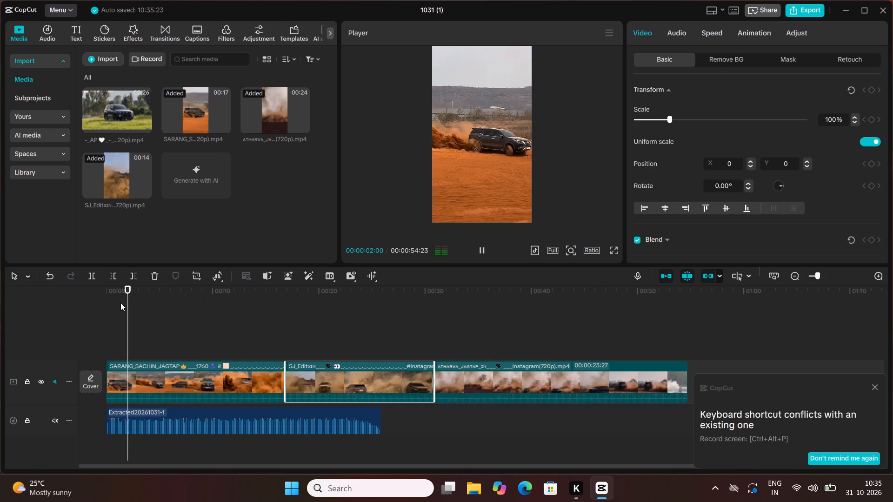
{"action": "left_click_drag", "start_coordinate": [129, 303], "coordinate": [144, 301]}
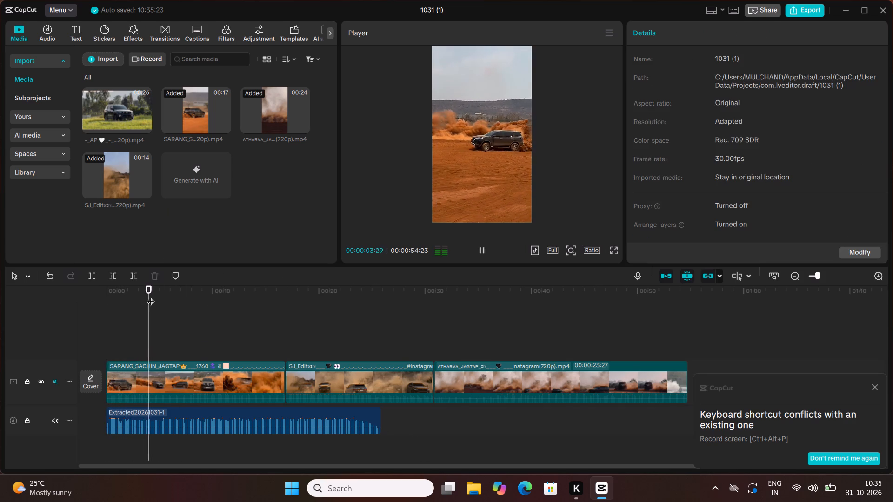
{"action": "left_click_drag", "start_coordinate": [153, 296], "coordinate": [290, 330]}
{"action": "key", "text": "space"}
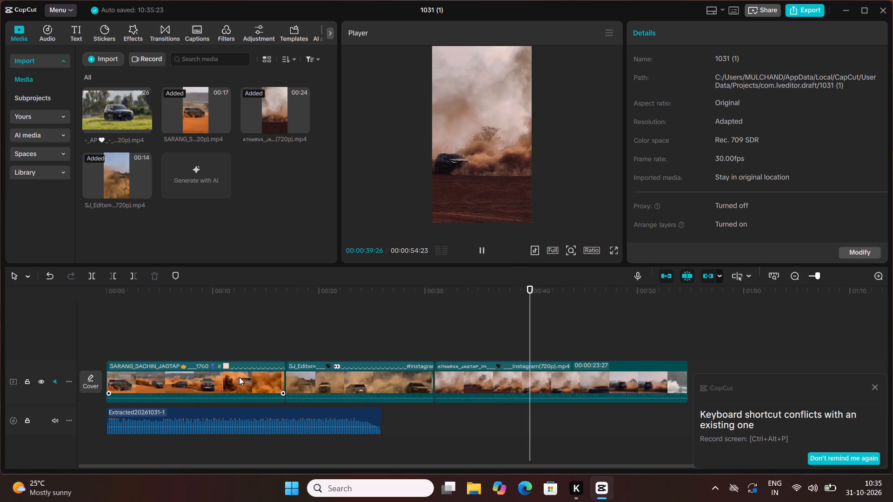
Move the brown dust-cloud clip to the start of the main video track, ahead of the orange-sand clip.
{"action": "left_click_drag", "start_coordinate": [524, 390], "coordinate": [60, 387]}
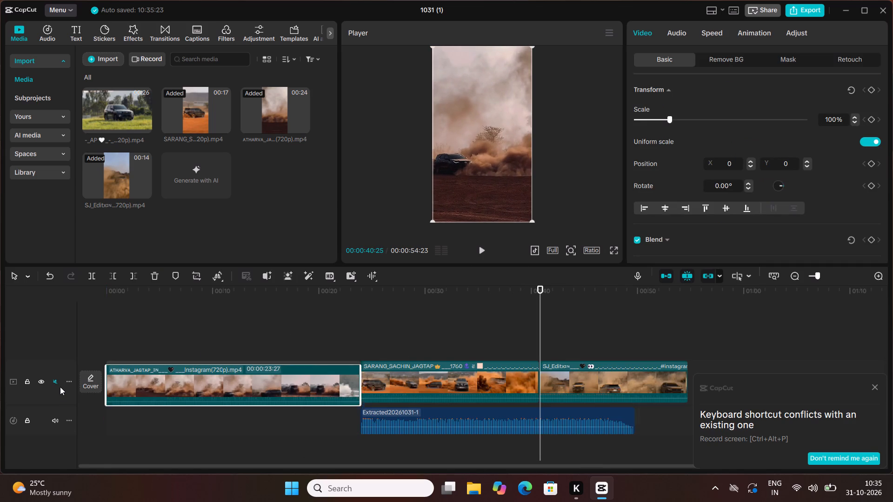
{"action": "left_click_drag", "start_coordinate": [60, 387], "coordinate": [62, 386]}
Raise the extracted audio's volume to 20.0 dB.
{"action": "left_click_drag", "start_coordinate": [468, 427], "coordinate": [465, 427]}
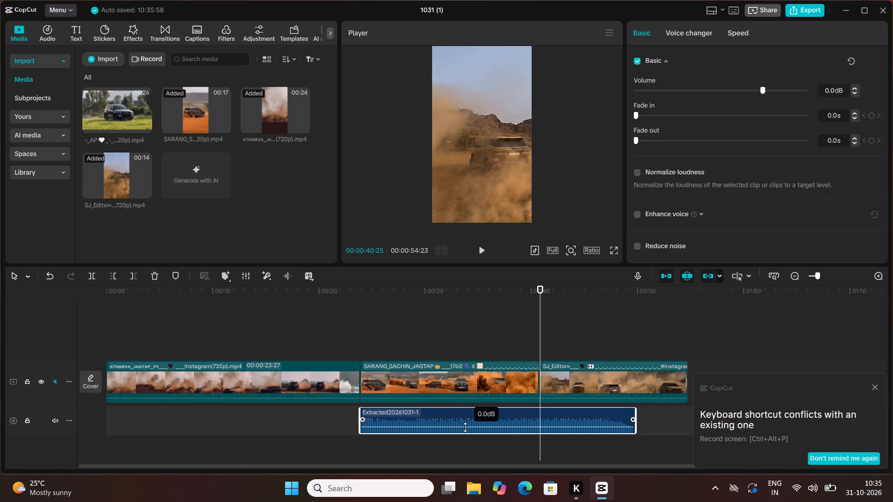
{"action": "left_click_drag", "start_coordinate": [465, 427], "coordinate": [257, 304]}
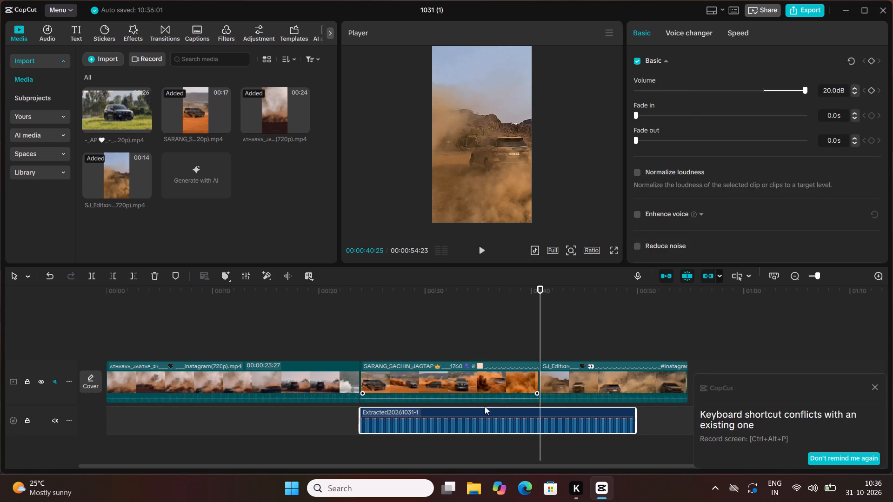
Move the extracted audio back to the start of the timeline, beneath the brown dust-cloud clip.
{"action": "left_click_drag", "start_coordinate": [491, 426], "coordinate": [151, 420]}
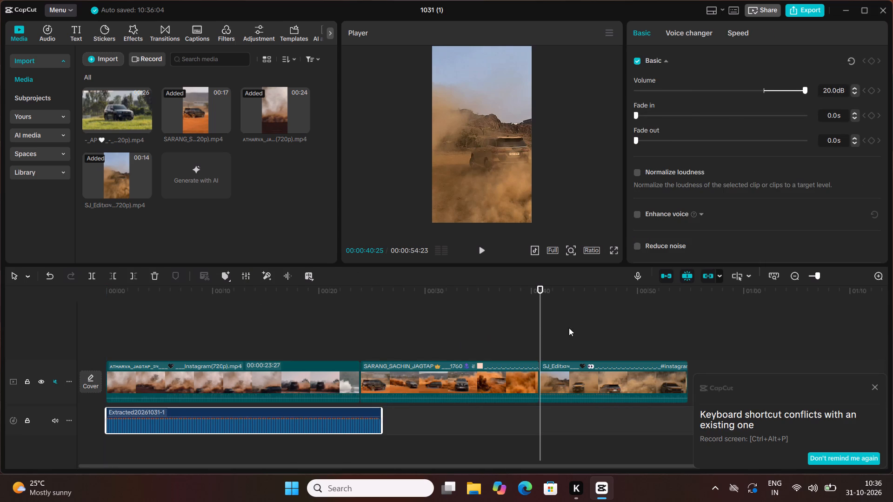
Play the timeline from the start twice to check the brown dust-cloud clip against the extracted audio.
{"action": "left_click_drag", "start_coordinate": [541, 319], "coordinate": [7, 373]}
{"action": "key", "text": "space"}
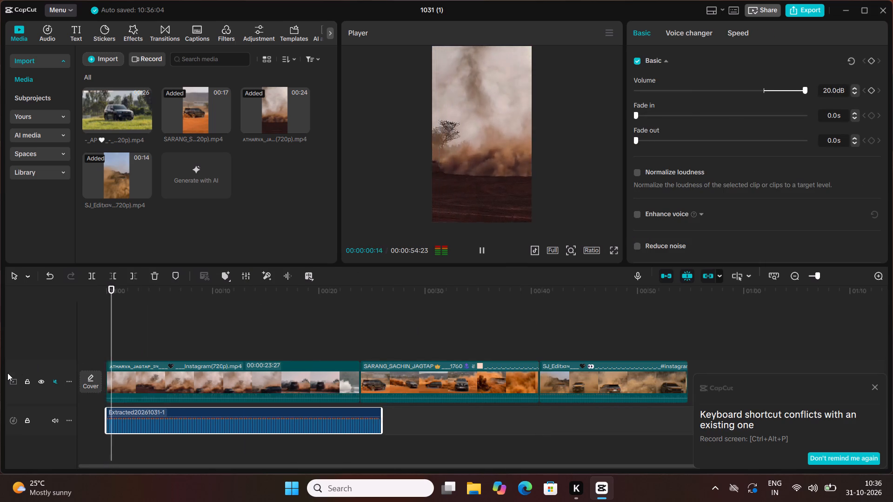
{"action": "left_click_drag", "start_coordinate": [7, 373], "coordinate": [8, 441]}
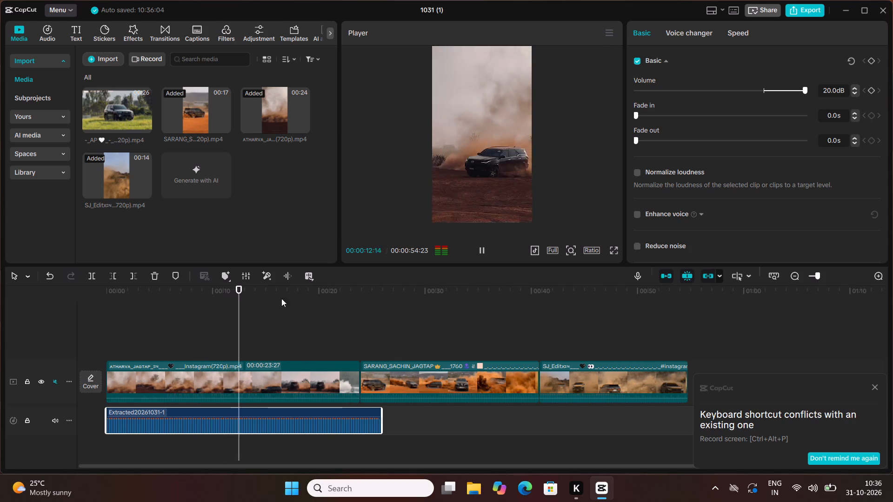
{"action": "left_click", "coordinate": [237, 304]}
{"action": "left_click_drag", "start_coordinate": [234, 294], "coordinate": [40, 355]}
{"action": "key", "text": "space"}
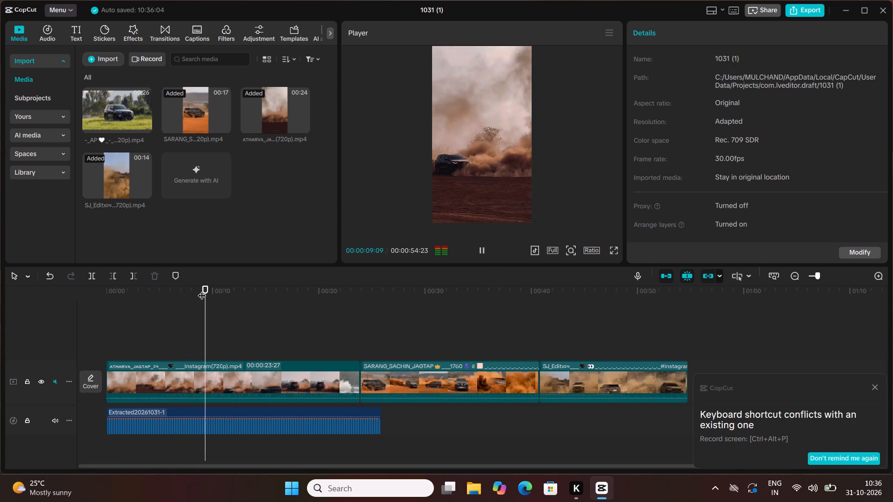
Replay the section from about 4 to 9 seconds repeatedly to examine how the opening clip fits the audio.
{"action": "left_click_drag", "start_coordinate": [202, 290], "coordinate": [166, 297]}
{"action": "key", "text": "space"}
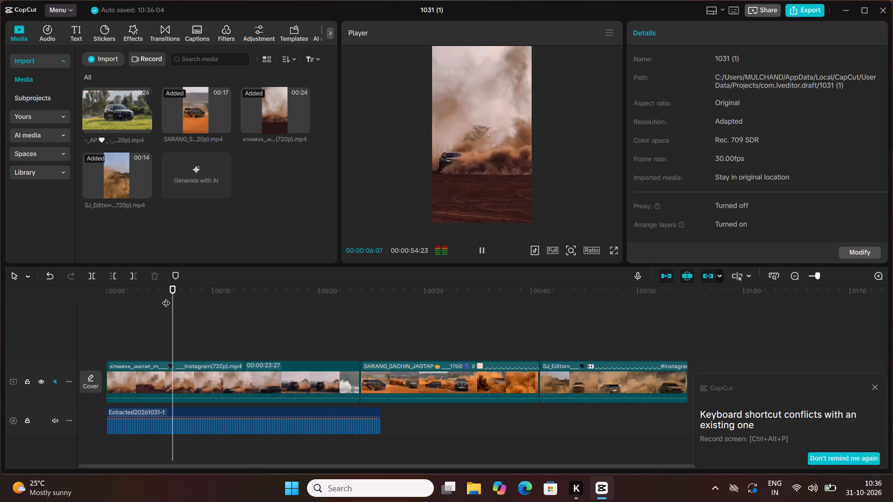
{"action": "key", "text": "space"}
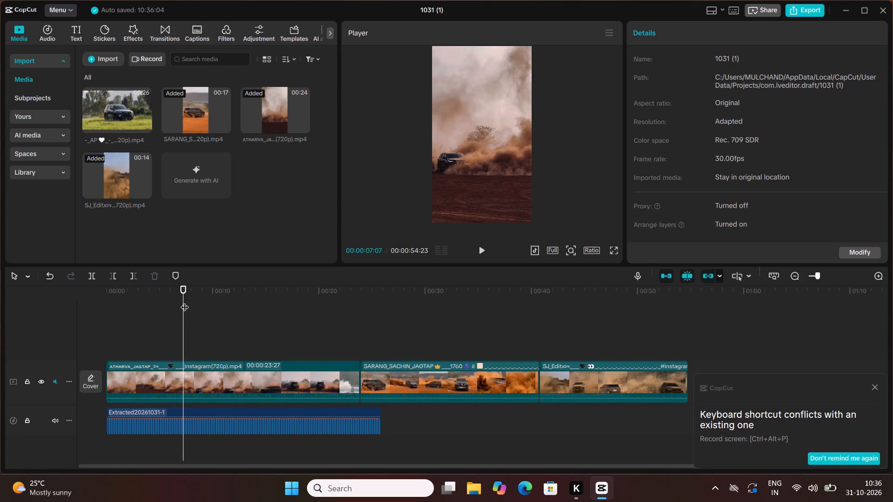
{"action": "left_click_drag", "start_coordinate": [182, 290], "coordinate": [146, 296]}
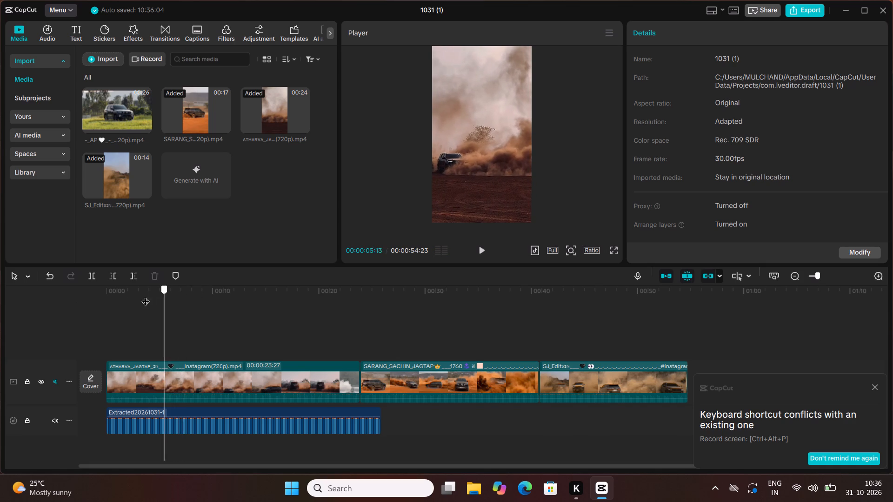
{"action": "left_click_drag", "start_coordinate": [146, 296], "coordinate": [155, 300]}
{"action": "key", "text": "space"}
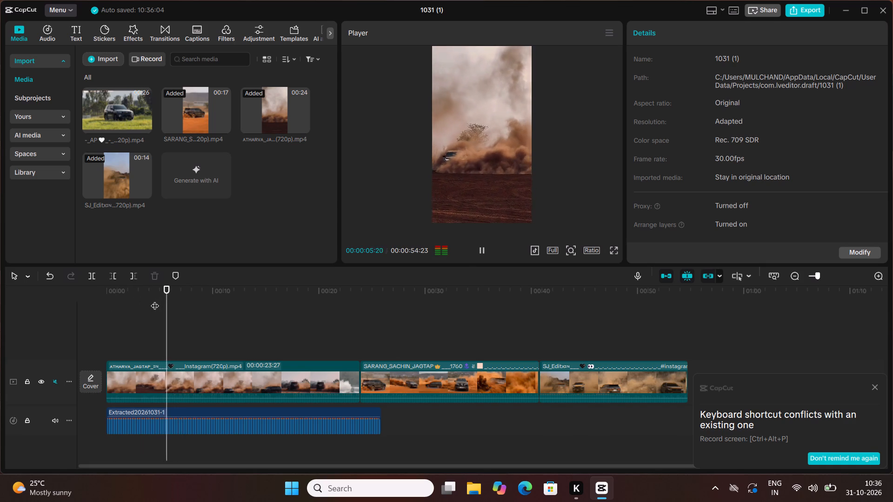
{"action": "key", "text": "space"}
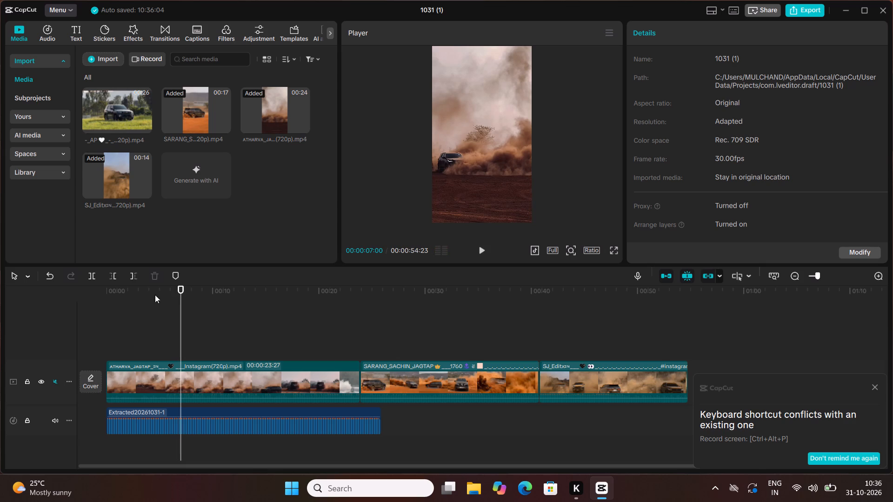
{"action": "left_click_drag", "start_coordinate": [182, 288], "coordinate": [147, 291]}
{"action": "key", "text": "space"}
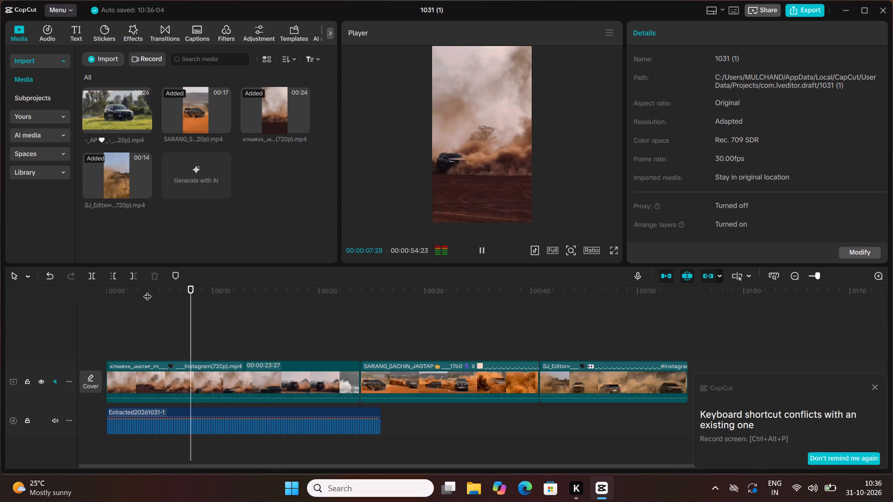
{"action": "key", "text": "space"}
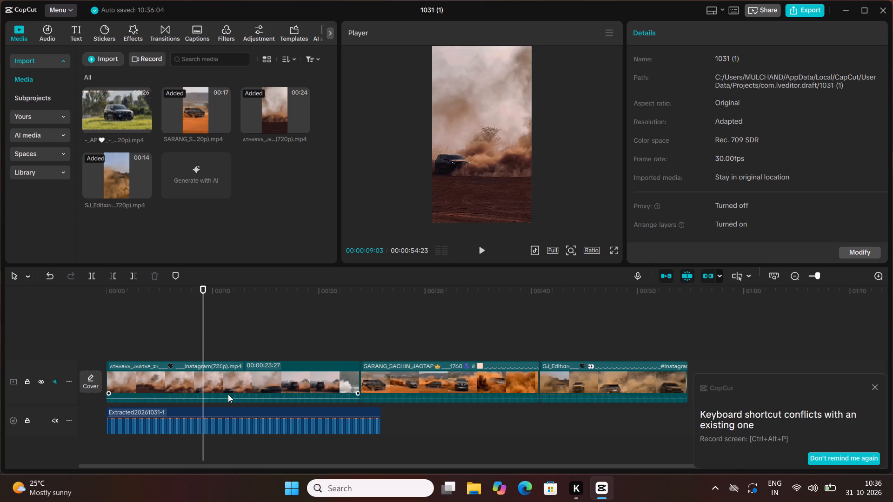
Play the opening clip on to about 17 seconds and replay it from the start to about 8 seconds.
{"action": "triple_click", "coordinate": [344, 390]}
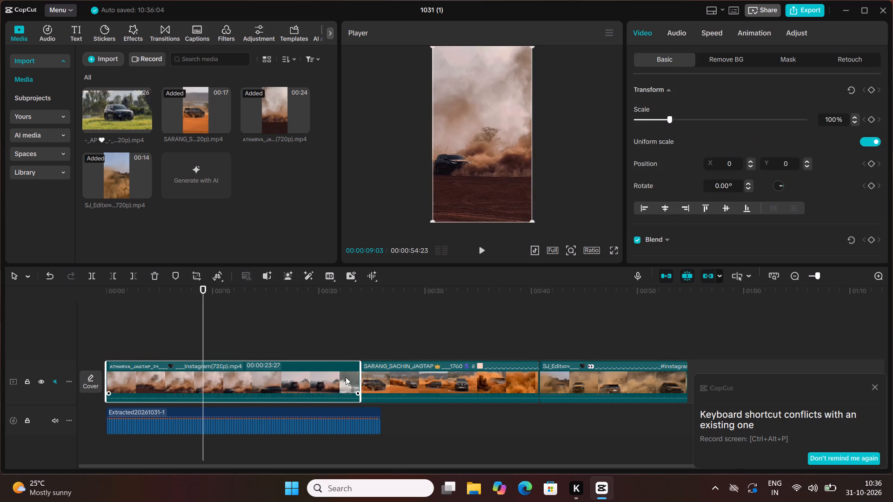
{"action": "key", "text": "space"}
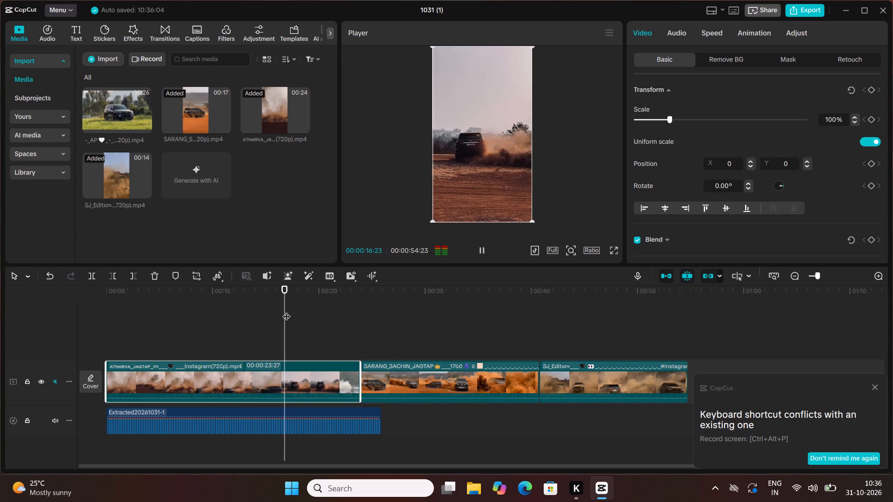
{"action": "key", "text": "space"}
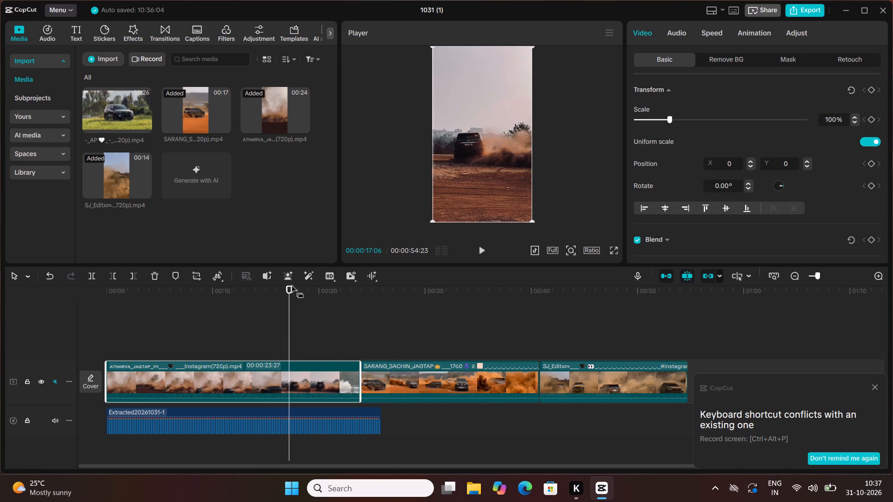
{"action": "left_click_drag", "start_coordinate": [284, 287], "coordinate": [75, 307]}
{"action": "key", "text": "space"}
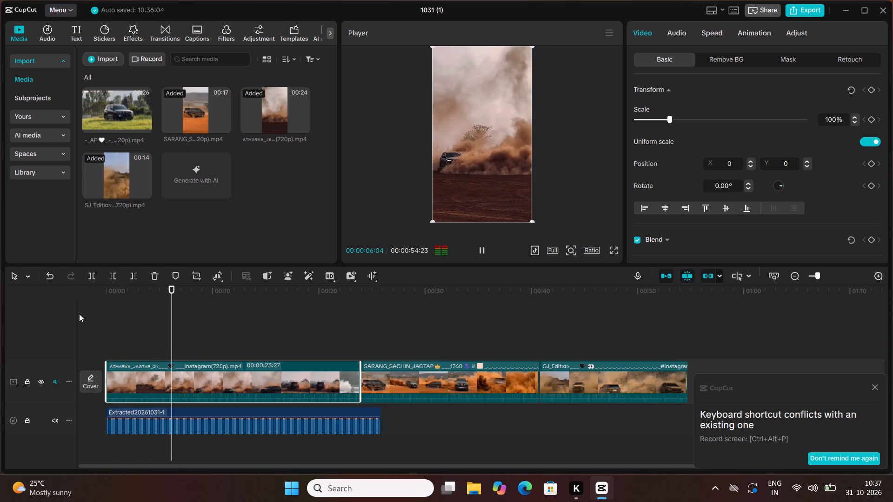
{"action": "double_click", "coordinate": [193, 309]}
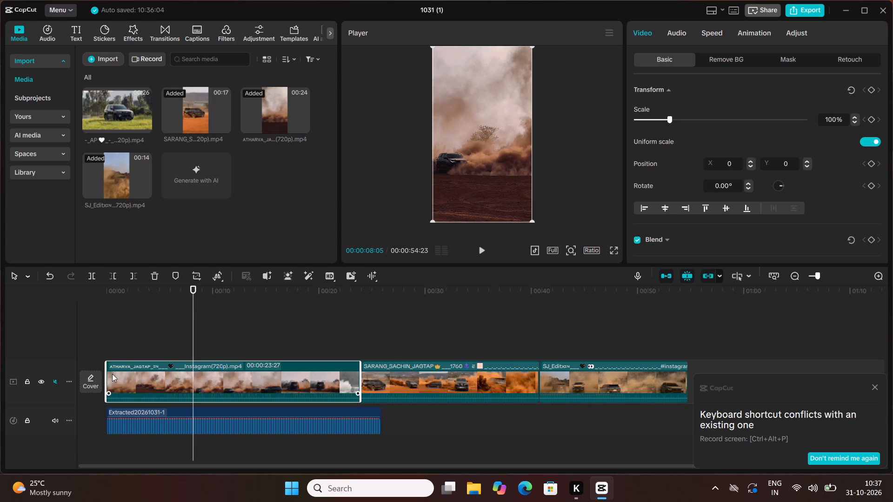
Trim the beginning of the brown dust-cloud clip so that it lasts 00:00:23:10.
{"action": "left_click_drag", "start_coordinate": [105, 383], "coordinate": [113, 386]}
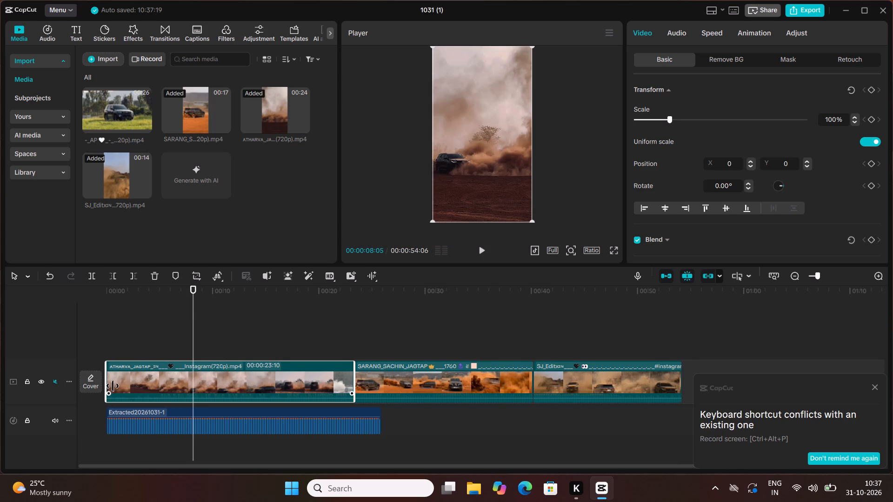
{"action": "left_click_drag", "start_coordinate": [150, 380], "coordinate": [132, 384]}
Play back the trimmed opening clip from the start to about 9 seconds to check its timing against the audio.
{"action": "left_click_drag", "start_coordinate": [189, 299], "coordinate": [47, 353]}
{"action": "key", "text": "space"}
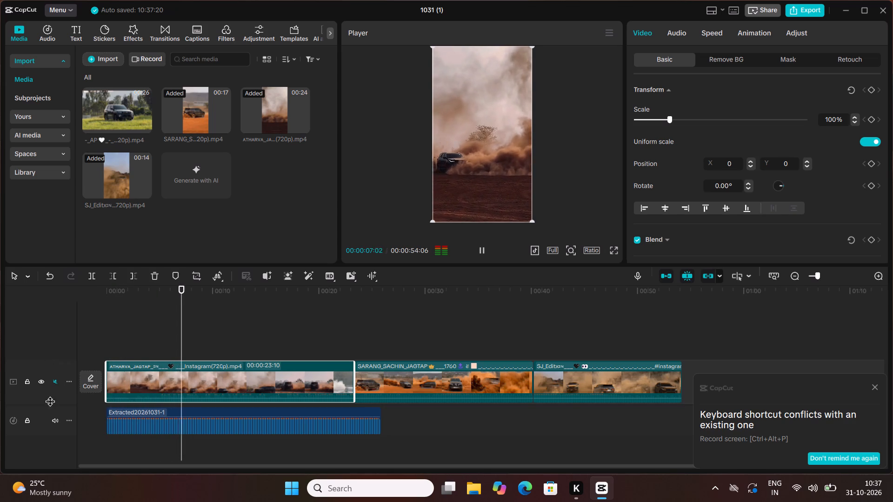
{"action": "left_click", "coordinate": [180, 365]}
{"action": "left_click", "coordinate": [189, 399]}
{"action": "key", "text": "space"}
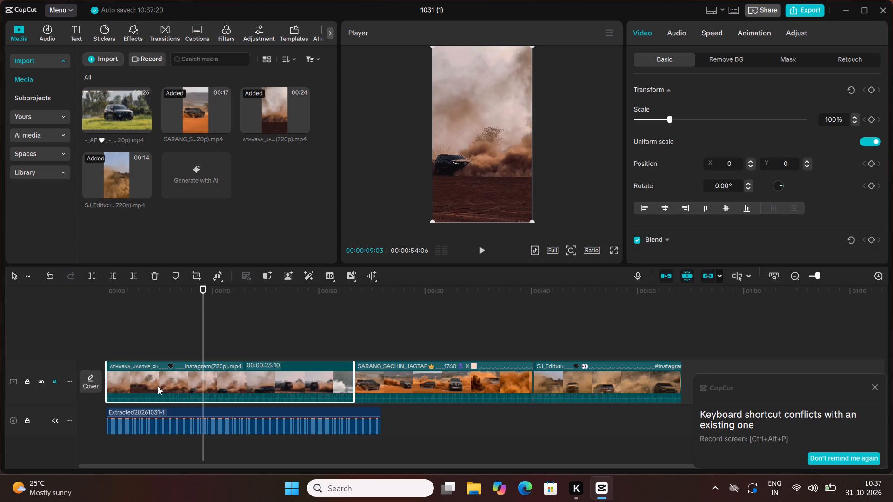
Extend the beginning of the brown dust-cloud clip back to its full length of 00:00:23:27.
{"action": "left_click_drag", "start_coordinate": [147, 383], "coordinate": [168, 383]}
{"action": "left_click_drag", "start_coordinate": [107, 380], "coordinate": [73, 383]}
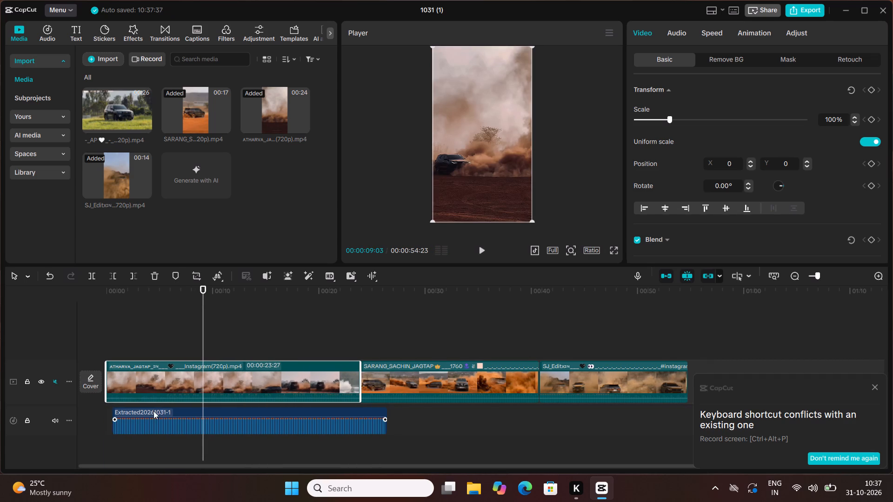
Move the extracted audio clip to the very start of the timeline, aligned with the first video clip.
{"action": "left_click_drag", "start_coordinate": [153, 415], "coordinate": [125, 415]}
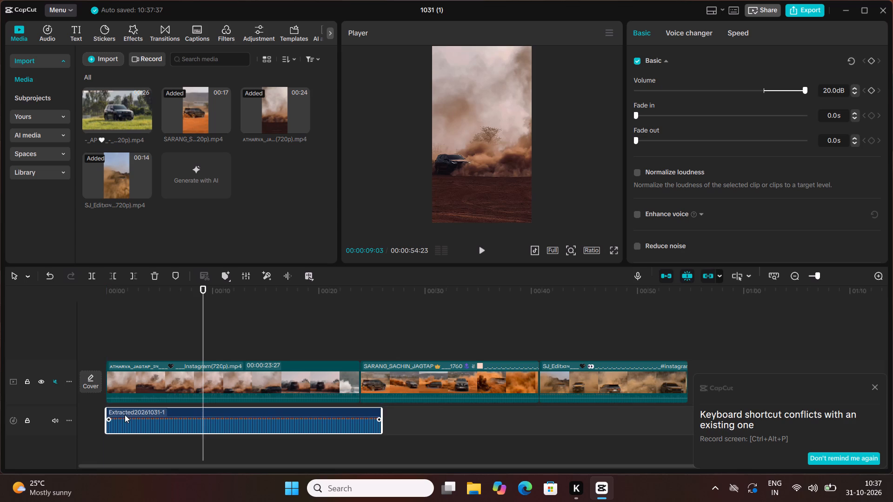
Apply a Custom speed curve to the brown dust-cloud clip at the start of the timeline.
{"action": "left_click", "coordinate": [157, 387]}
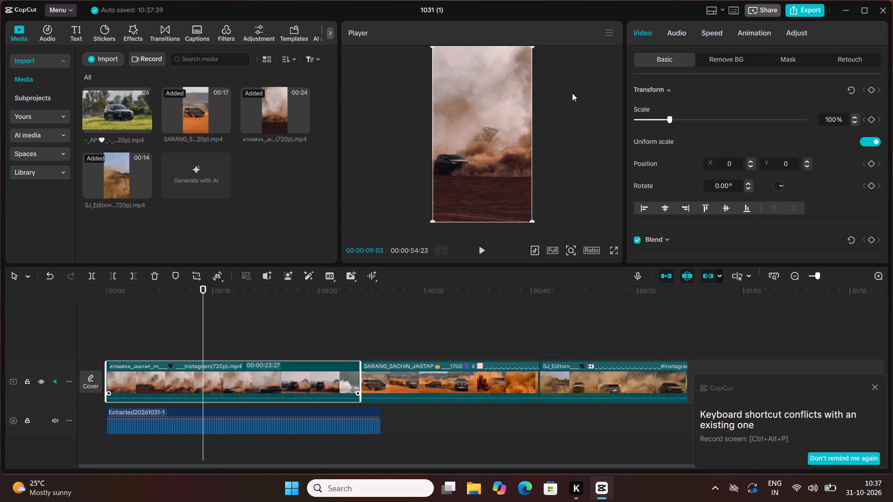
{"action": "left_click", "coordinate": [708, 33]}
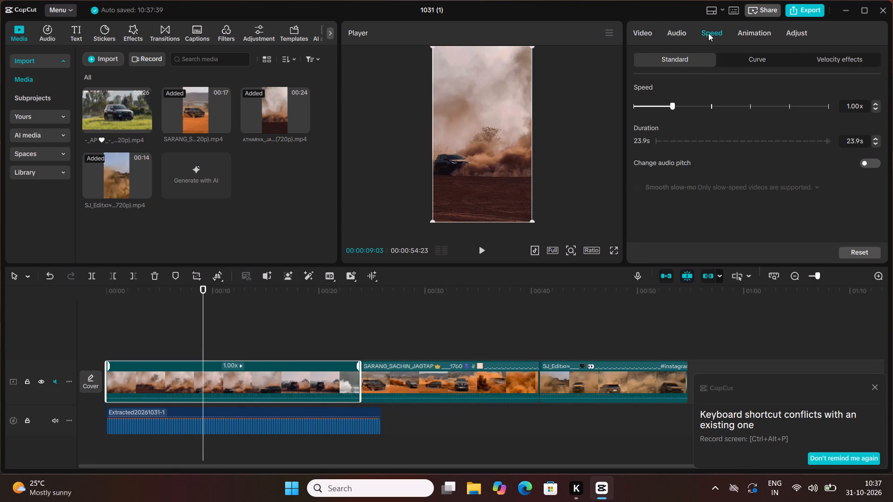
{"action": "left_click", "coordinate": [768, 57]}
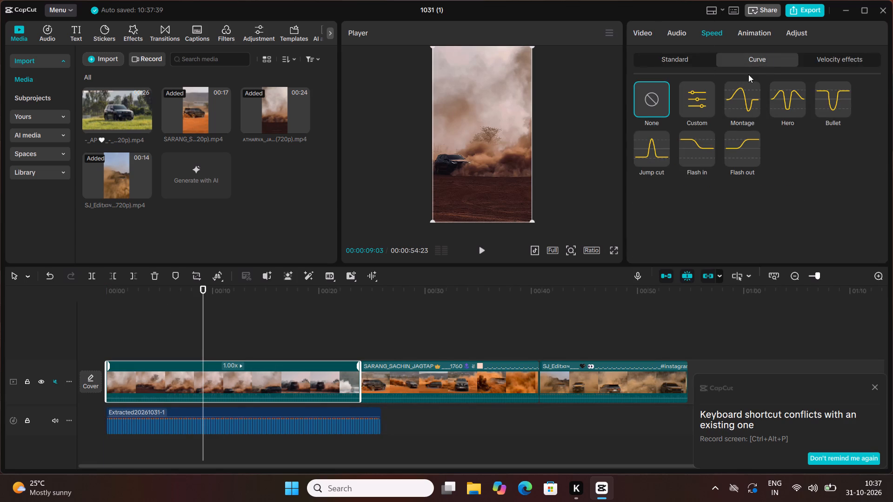
{"action": "double_click", "coordinate": [708, 98]}
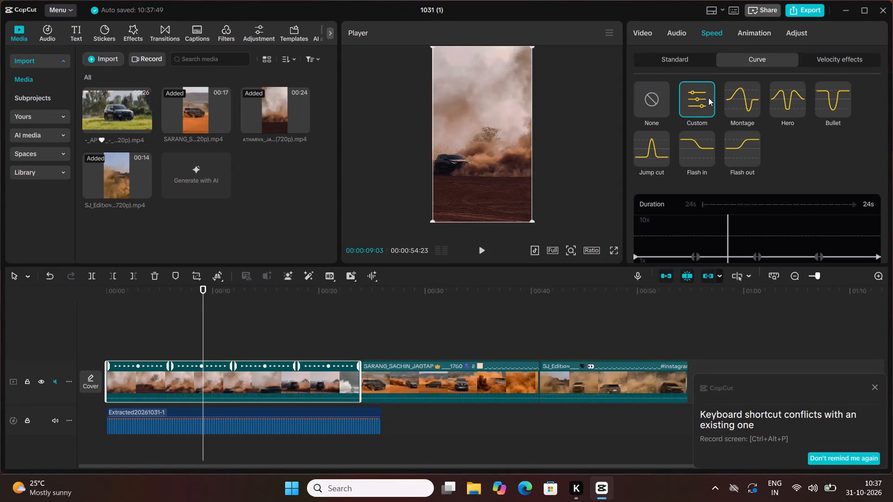
{"action": "scroll", "coordinate": [708, 135], "scroll_direction": "down", "scroll_amount": 1}
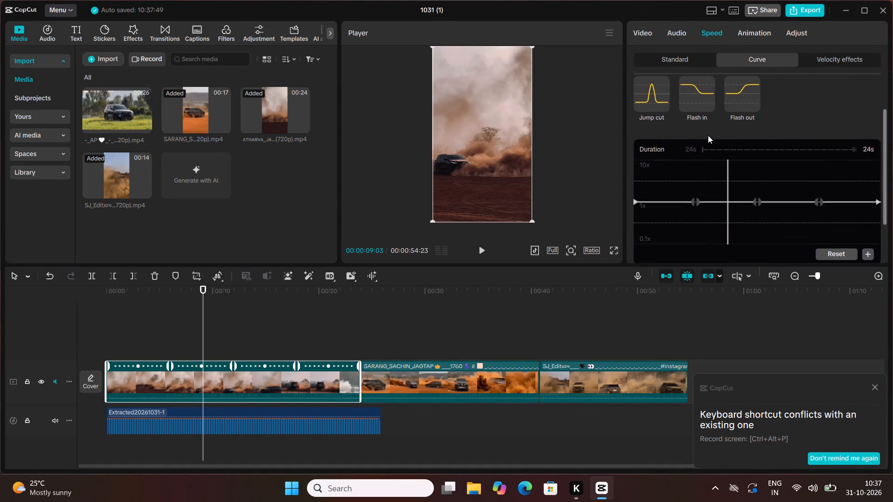
{"action": "scroll", "coordinate": [708, 135], "scroll_direction": "down", "scroll_amount": 1}
Play the opening clip from the start to about 6 seconds to review its pacing against the audio.
{"action": "left_click_drag", "start_coordinate": [204, 292], "coordinate": [64, 341]}
{"action": "key", "text": "space"}
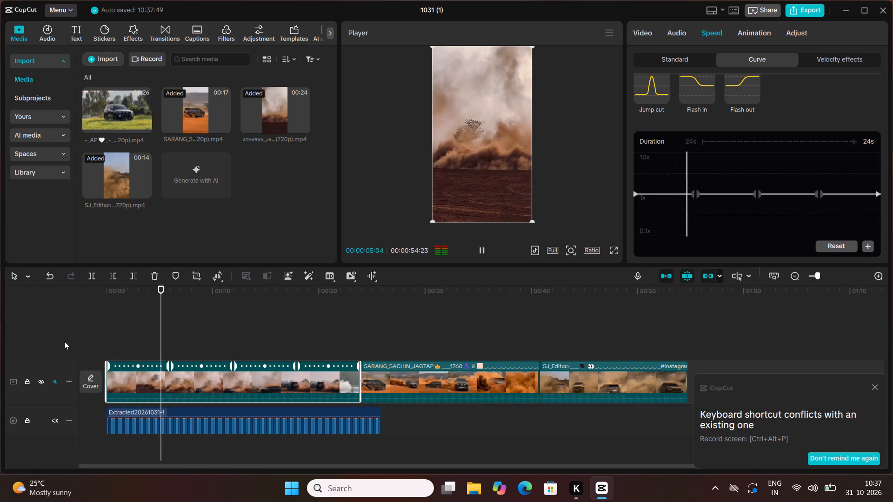
{"action": "key", "text": "space"}
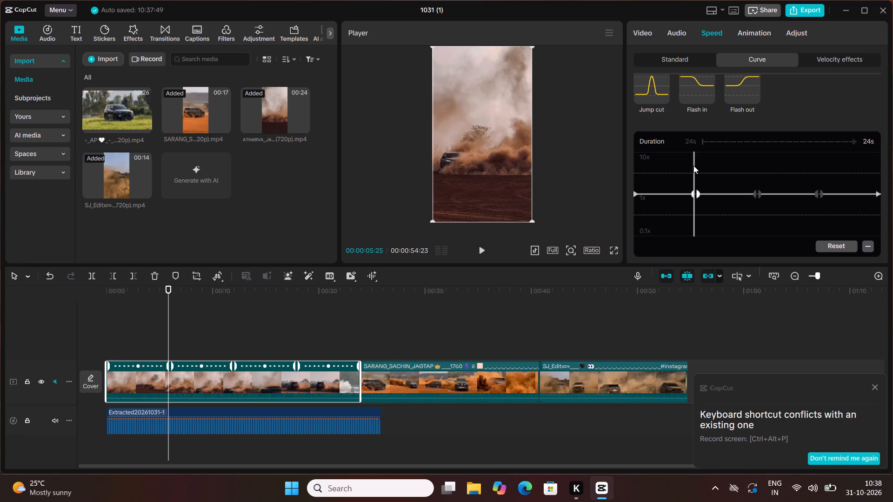
Lower the starting point of the opening clip's speed curve slightly below 1x, leaving the other curve points at 1x.
{"action": "left_click_drag", "start_coordinate": [688, 165], "coordinate": [580, 199]}
{"action": "left_click", "coordinate": [636, 194]}
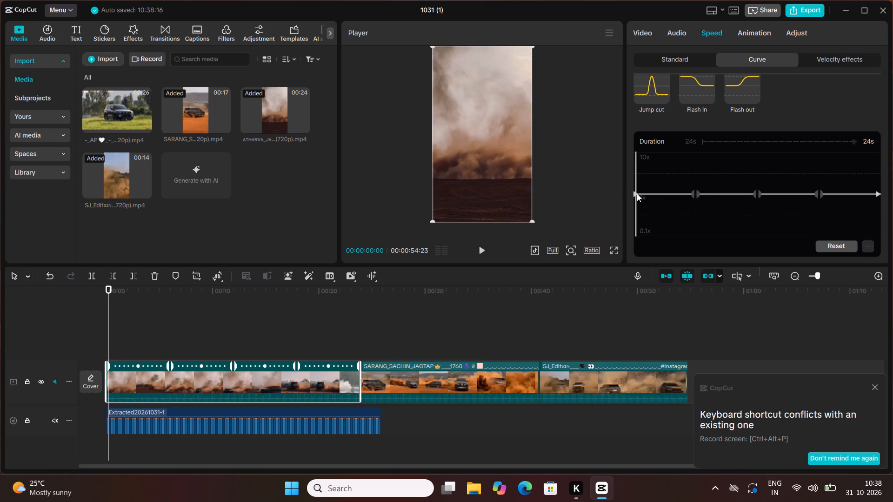
{"action": "left_click", "coordinate": [637, 193]}
{"action": "left_click_drag", "start_coordinate": [633, 192], "coordinate": [633, 197]}
{"action": "left_click", "coordinate": [638, 197]}
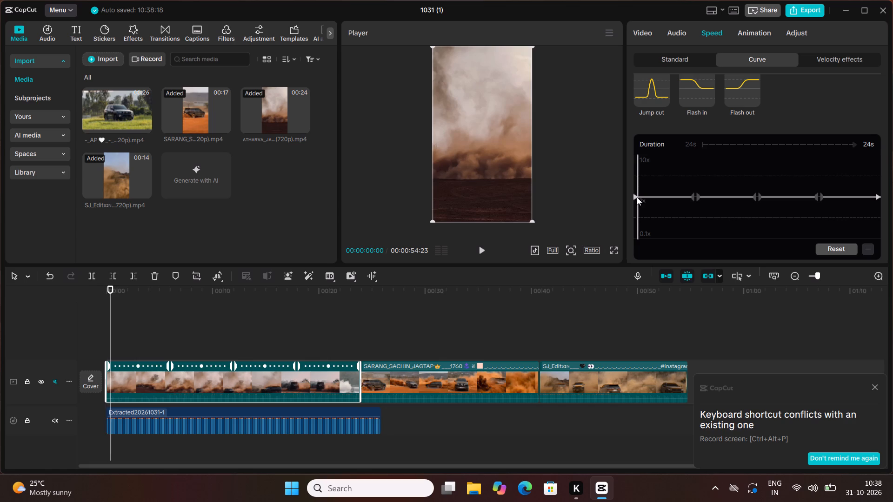
{"action": "left_click", "coordinate": [634, 197]}
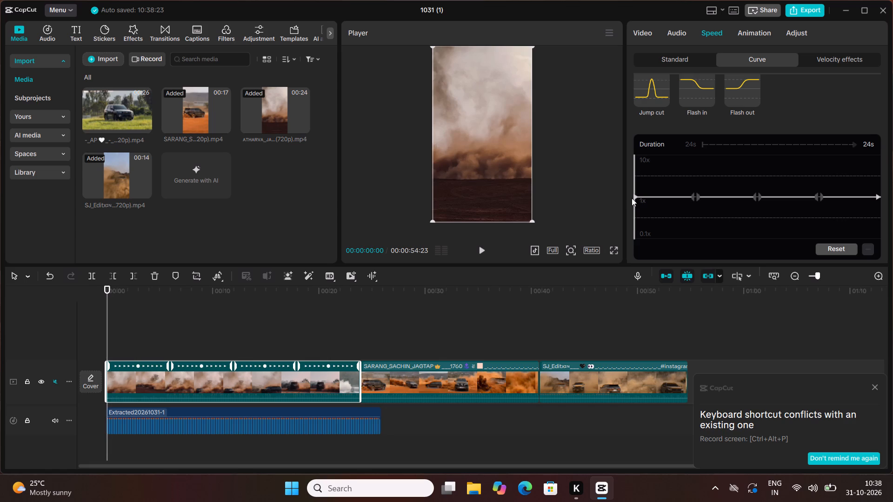
{"action": "left_click", "coordinate": [631, 198]}
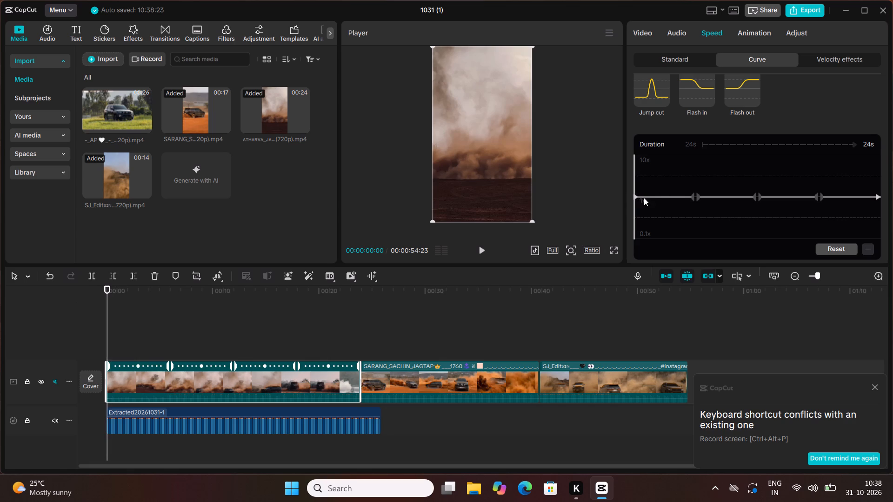
{"action": "left_click", "coordinate": [638, 195]}
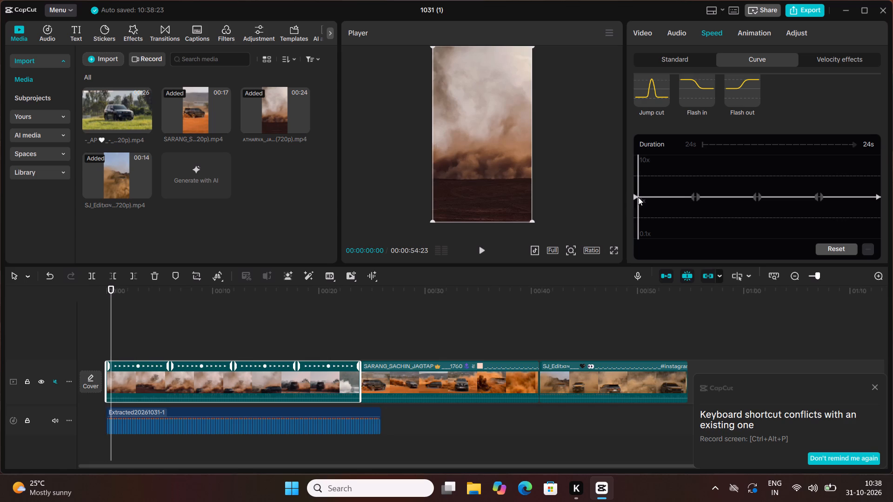
{"action": "left_click", "coordinate": [635, 197]}
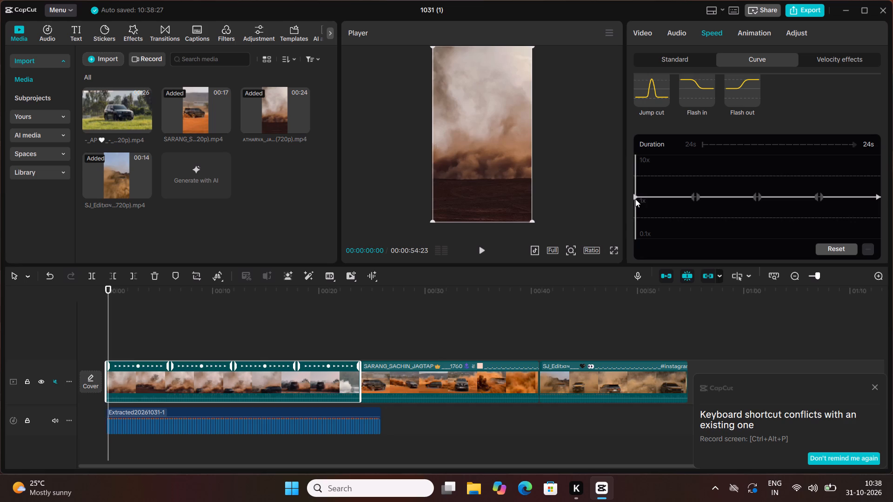
{"action": "left_click", "coordinate": [635, 199]}
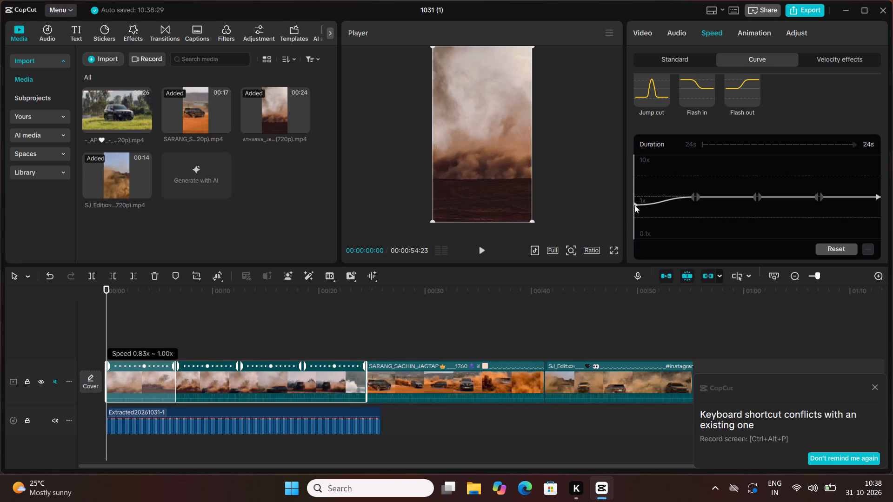
Play the slowed opening clip from the start to about 13 seconds, pausing around 9 to 10 seconds to check its timing.
{"action": "key", "text": "space"}
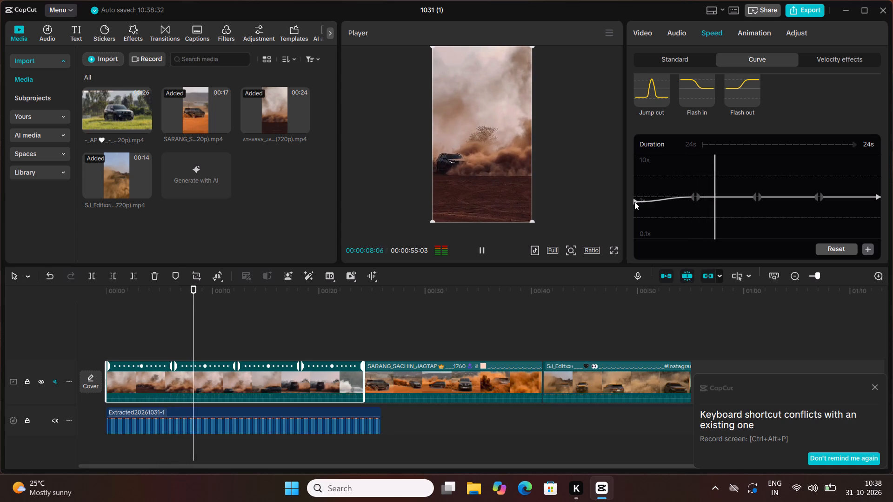
{"action": "key", "text": "space"}
{"action": "key", "text": "space"}
{"action": "key", "text": "space"}
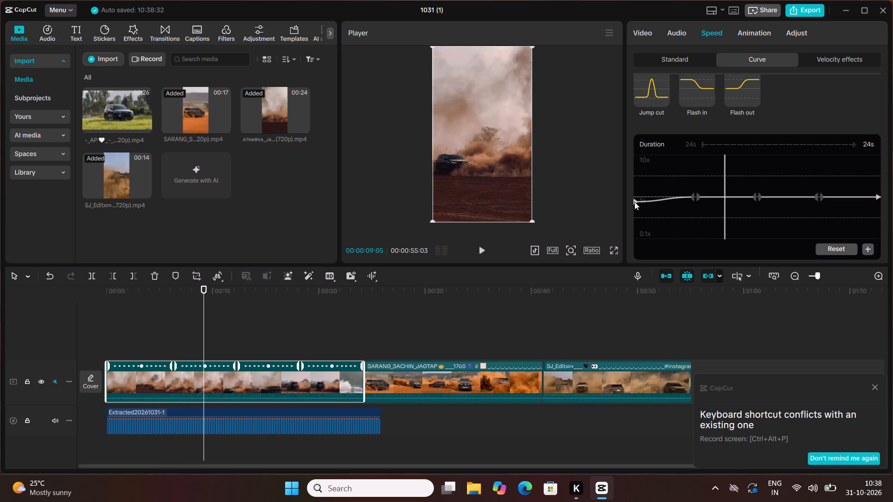
{"action": "key", "text": "space"}
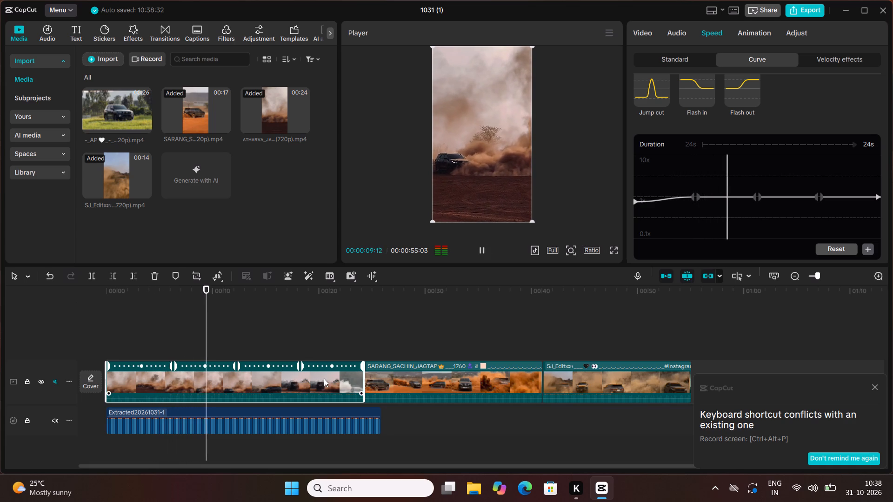
{"action": "key", "text": "space"}
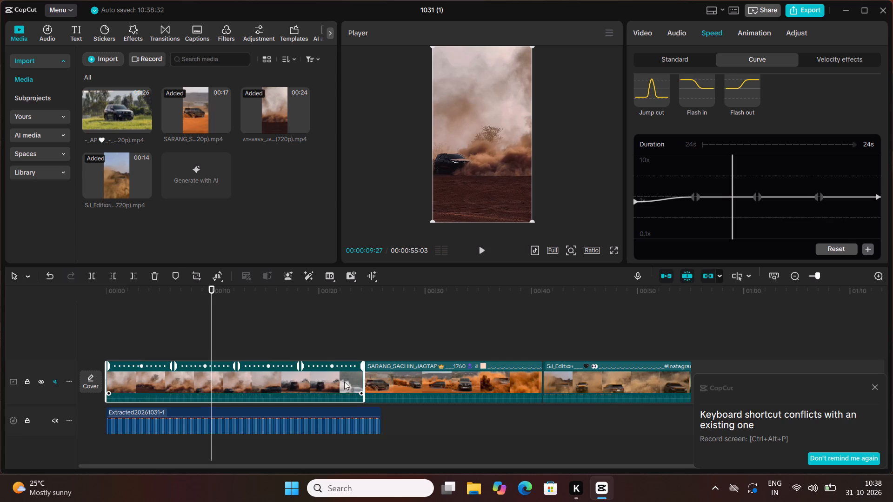
{"action": "key", "text": "space"}
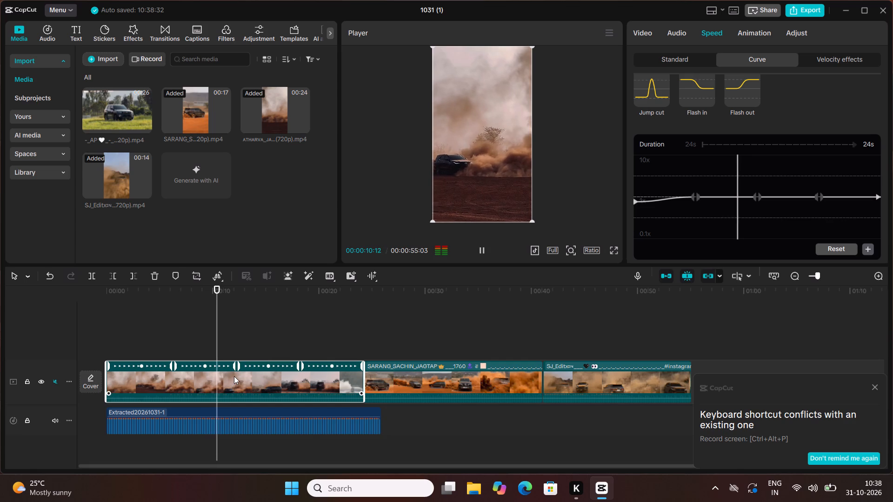
{"action": "key", "text": "space"}
{"action": "key", "text": "space"}
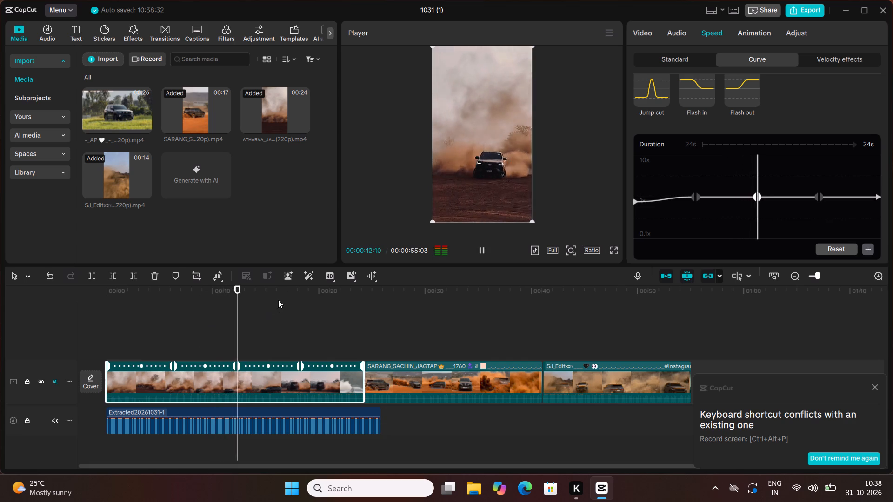
Split the brown dust-cloud clip at 00:00:10:27.
{"action": "left_click_drag", "start_coordinate": [252, 291], "coordinate": [246, 293]}
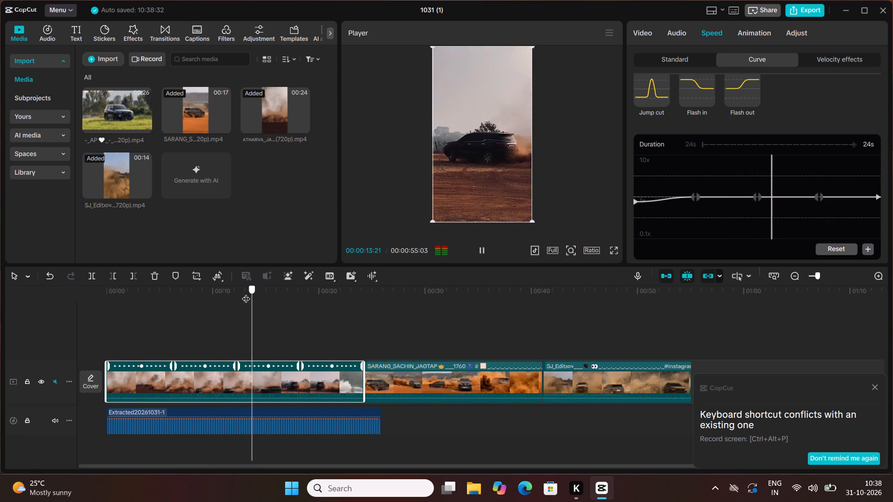
{"action": "left_click_drag", "start_coordinate": [246, 293], "coordinate": [222, 305]}
{"action": "key", "text": "space"}
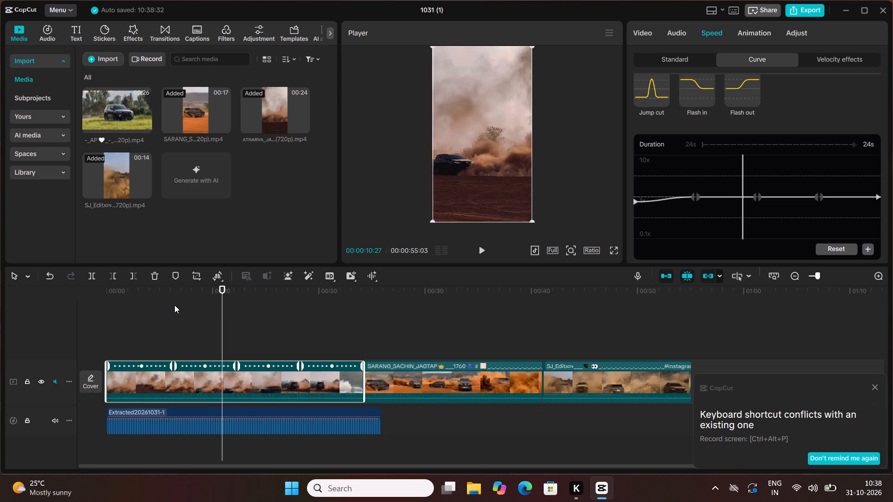
{"action": "left_click", "coordinate": [91, 273]}
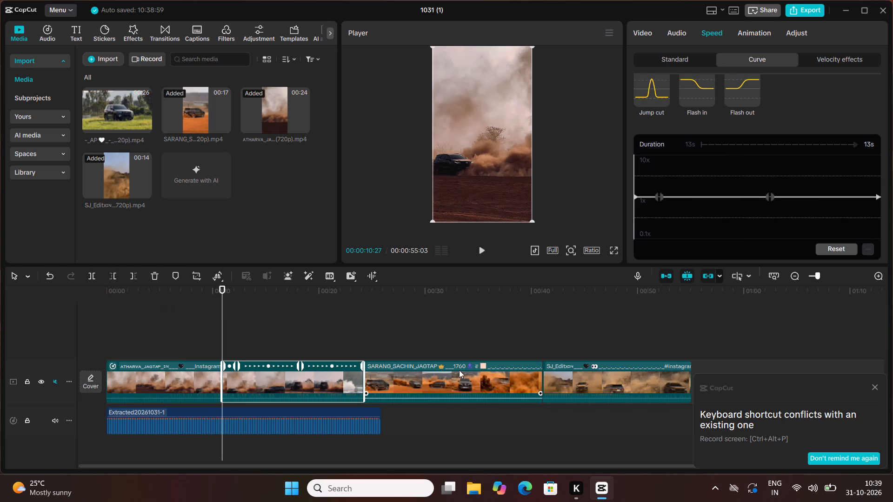
Replay the opening section up to about 9 seconds twice to locate the cut point against the music.
{"action": "left_click_drag", "start_coordinate": [223, 308], "coordinate": [133, 349]}
{"action": "key", "text": "space"}
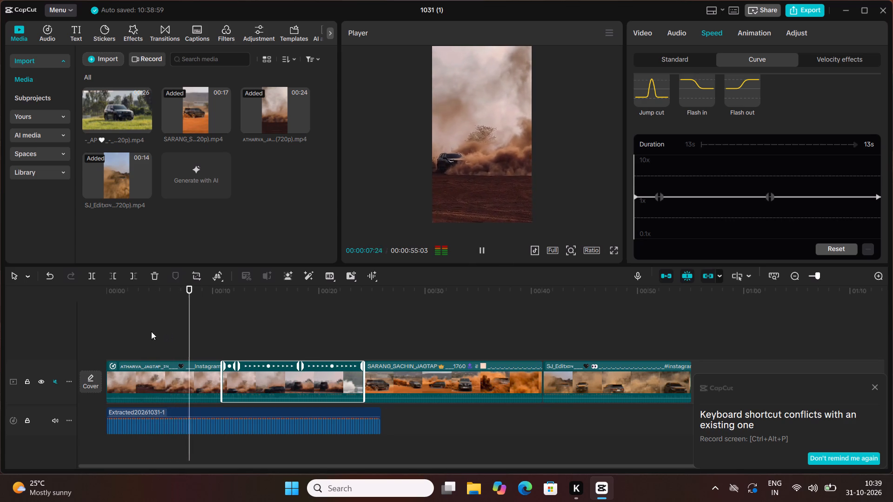
{"action": "key", "text": "space"}
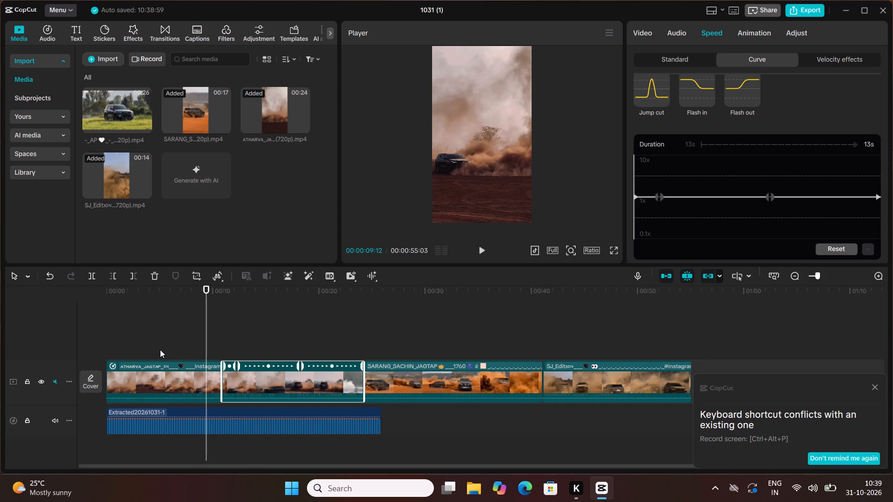
{"action": "key", "text": "space"}
{"action": "key", "text": "space"}
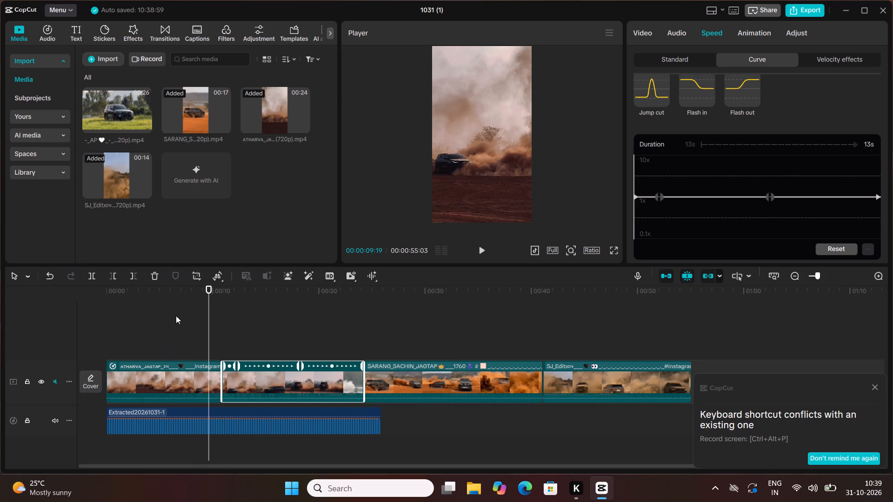
{"action": "left_click_drag", "start_coordinate": [199, 290], "coordinate": [113, 317]}
{"action": "key", "text": "space"}
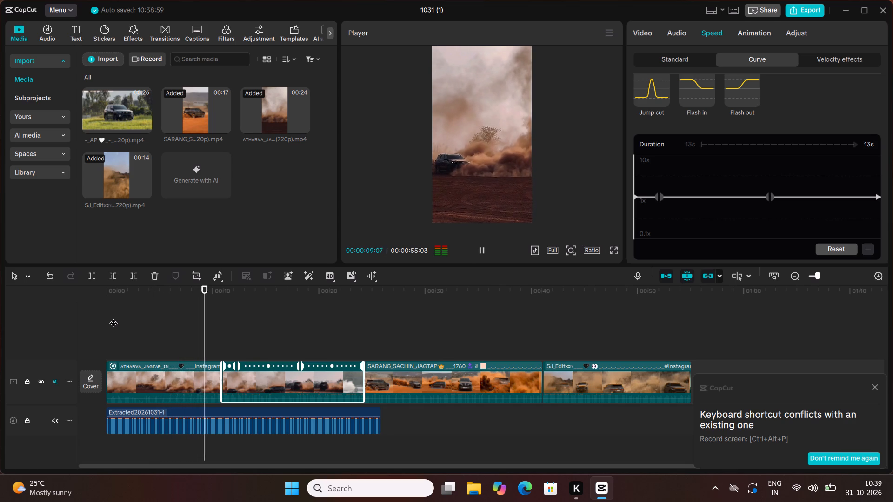
{"action": "key", "text": "space"}
Trim the end of the first brown dust-cloud segment back to 00:00:09:09.
{"action": "left_click", "coordinate": [213, 378]}
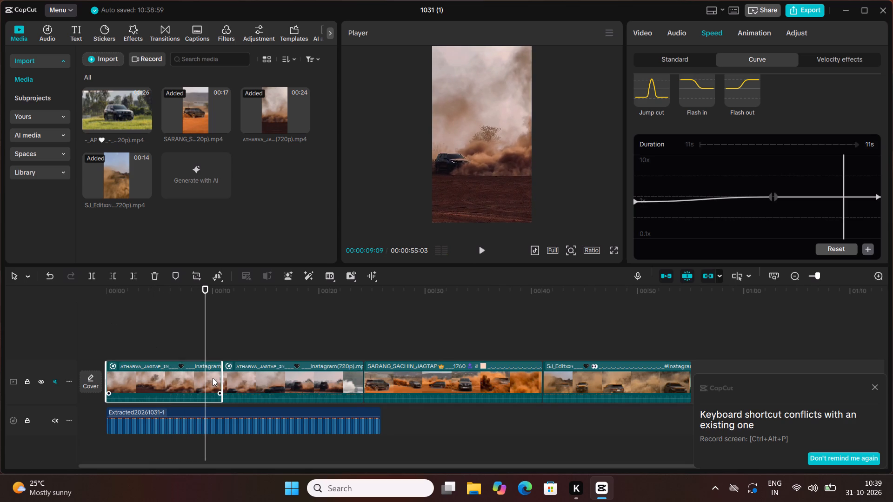
{"action": "left_click_drag", "start_coordinate": [222, 382], "coordinate": [206, 389]}
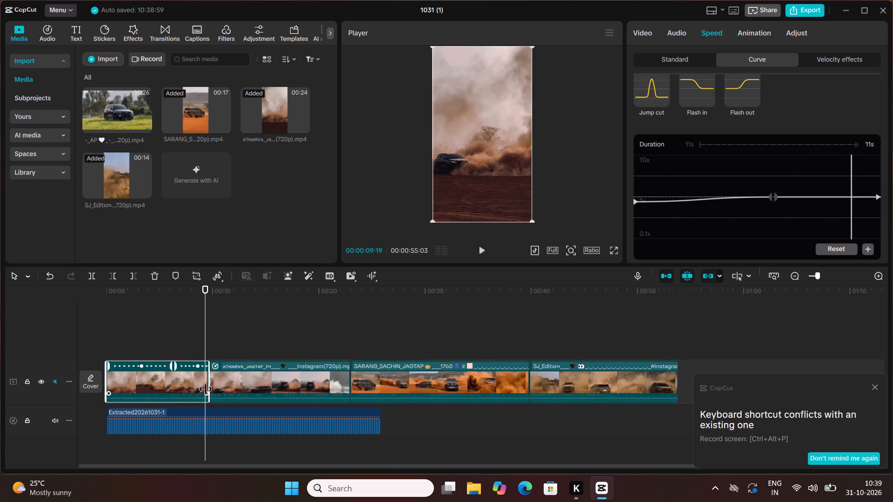
{"action": "left_click_drag", "start_coordinate": [206, 389], "coordinate": [205, 390]}
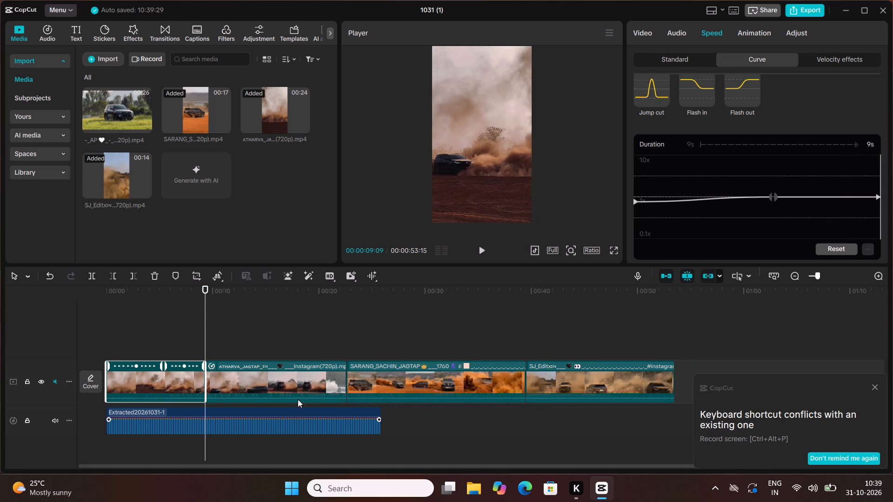
Play through the orange-sand SUV clip up to 00:00:38:27 to review its footage.
{"action": "left_click", "coordinate": [392, 383]}
{"action": "left_click_drag", "start_coordinate": [201, 296], "coordinate": [349, 385]}
{"action": "key", "text": "space"}
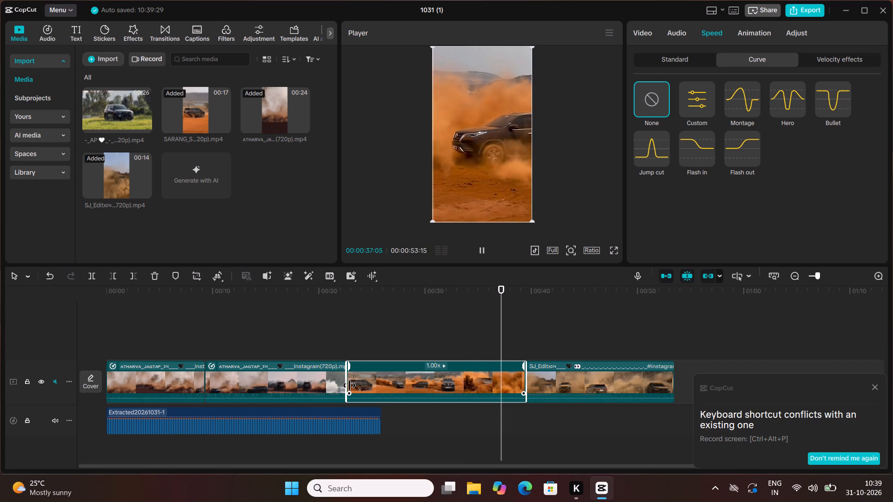
{"action": "key", "text": "space"}
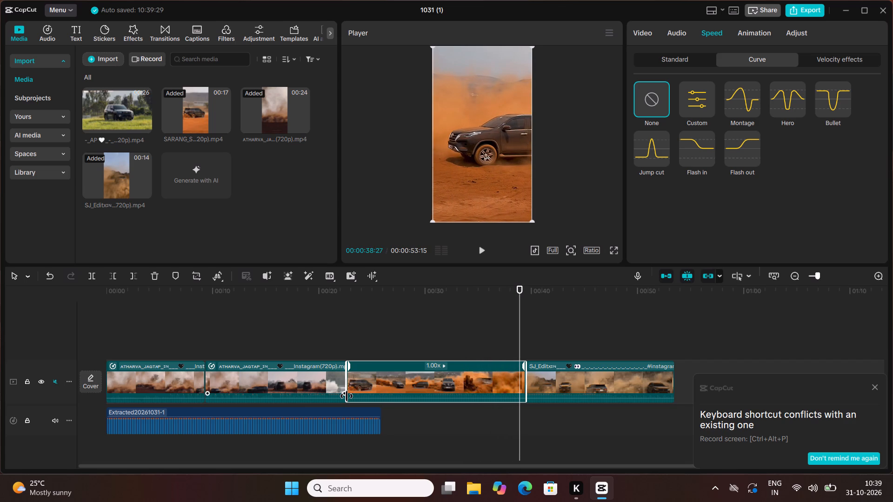
Move the orange-sand SUV clip between the two segments of the split brown dust-cloud clip.
{"action": "left_click_drag", "start_coordinate": [401, 377], "coordinate": [376, 382]}
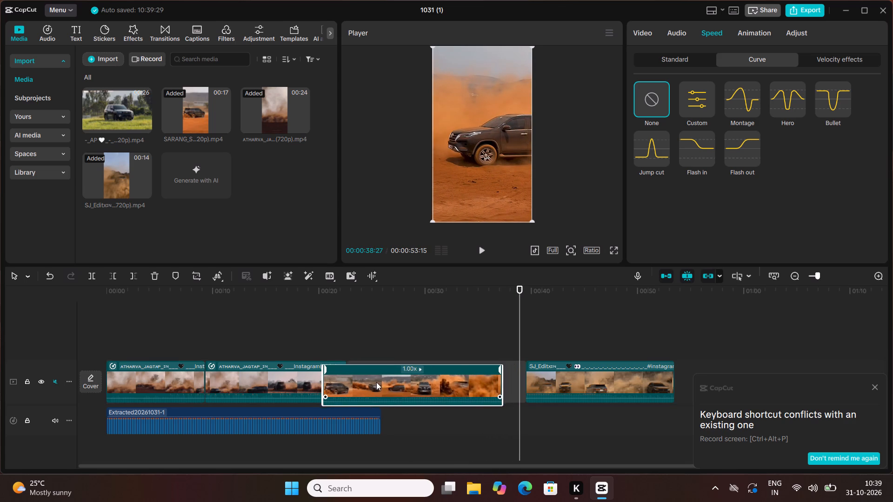
{"action": "left_click_drag", "start_coordinate": [376, 382], "coordinate": [243, 377]}
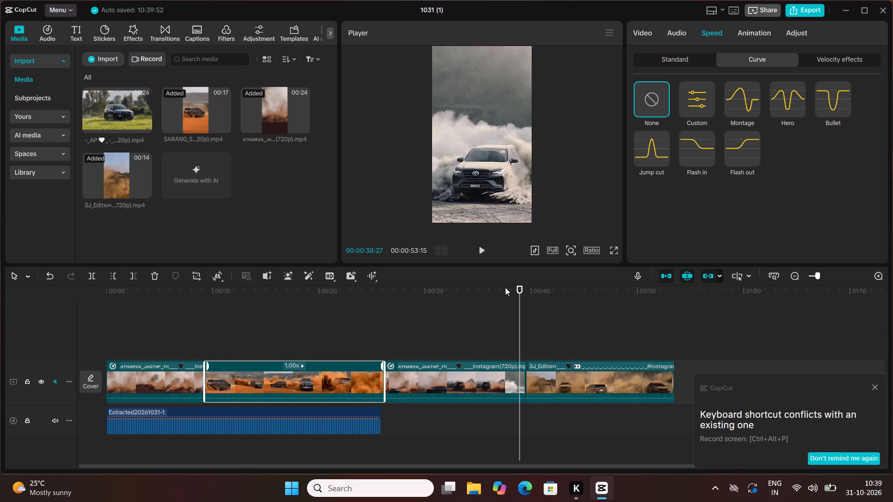
Play from the first cut into the orange-sand SUV clip and trim about 5 seconds off that clip's start.
{"action": "left_click_drag", "start_coordinate": [508, 290], "coordinate": [165, 341]}
{"action": "key", "text": "space"}
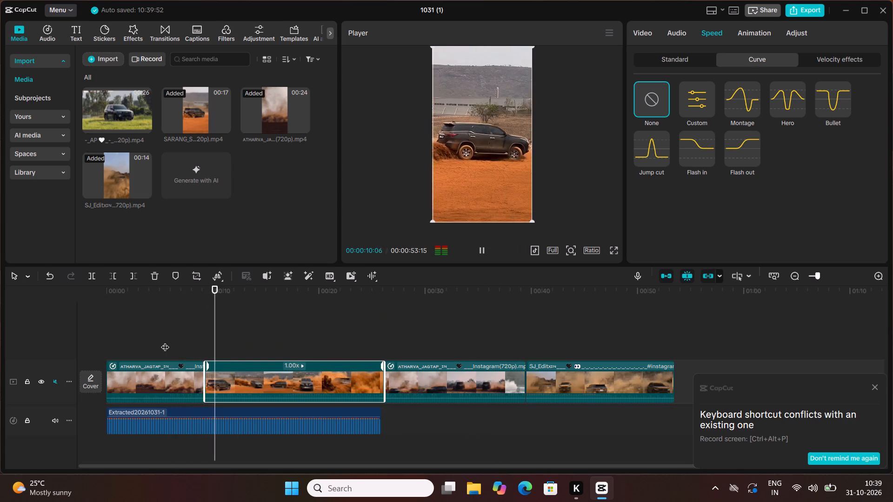
{"action": "key", "text": "space"}
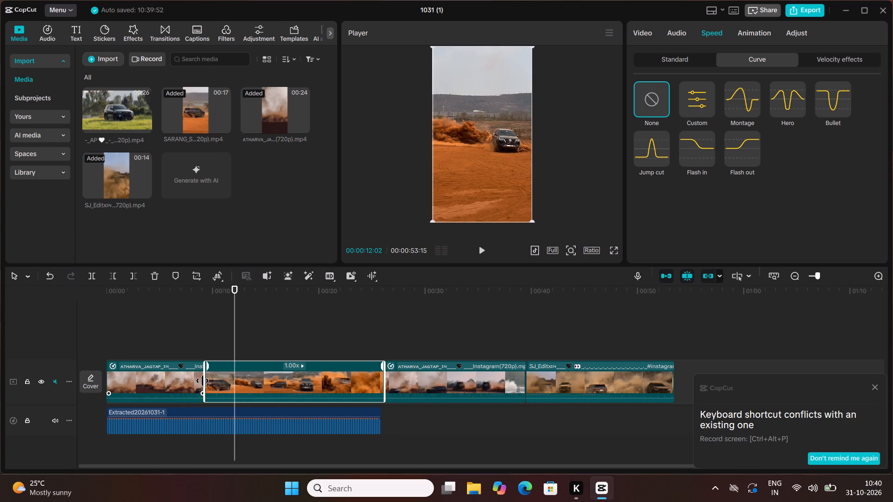
{"action": "left_click_drag", "start_coordinate": [202, 381], "coordinate": [261, 391]}
Replay the cut into the orange-sand SUV clip and trim about 12 more frames off the clip's start.
{"action": "key", "text": "space"}
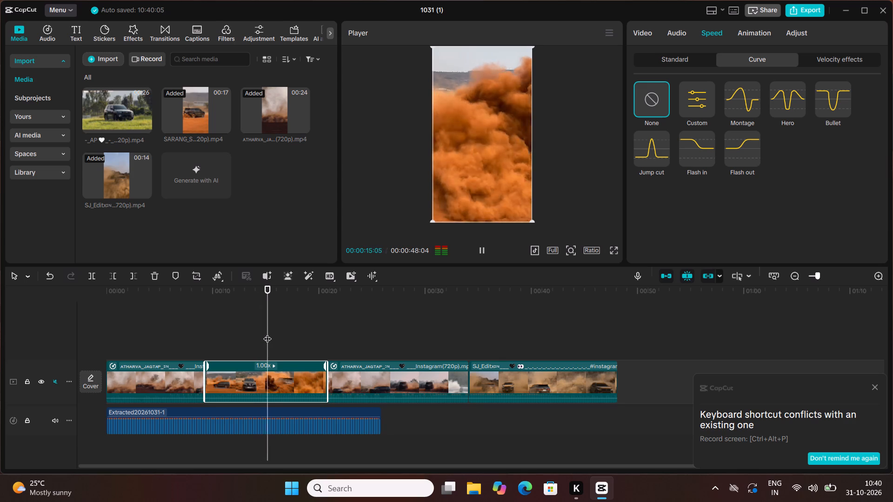
{"action": "left_click_drag", "start_coordinate": [276, 333], "coordinate": [200, 362]}
{"action": "key", "text": "space"}
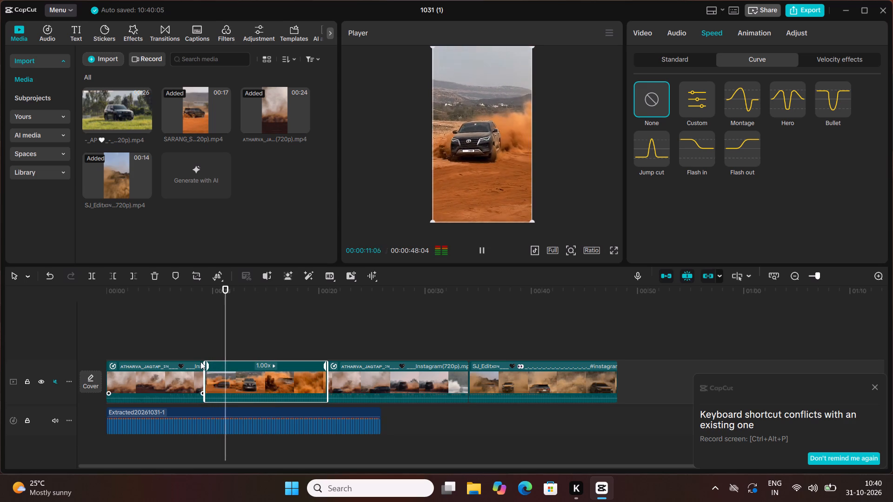
{"action": "key", "text": "space"}
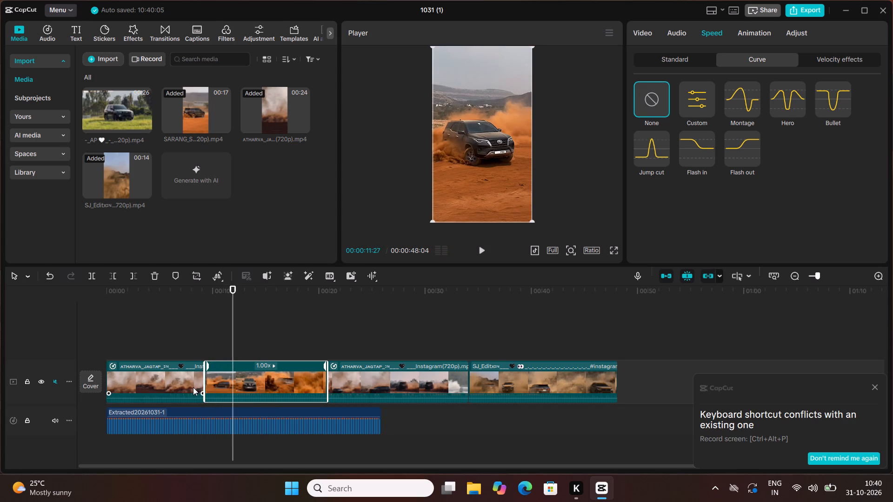
{"action": "left_click_drag", "start_coordinate": [204, 388], "coordinate": [210, 393]}
{"action": "left_click_drag", "start_coordinate": [236, 310], "coordinate": [207, 319]}
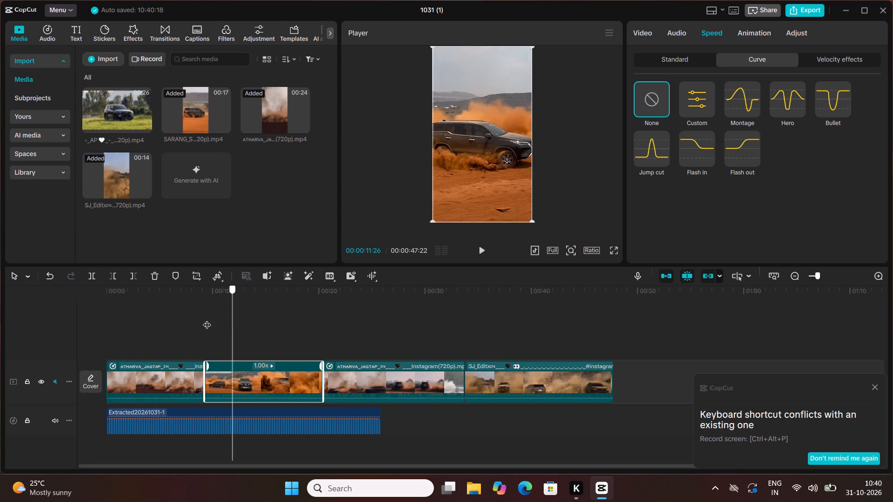
{"action": "left_click_drag", "start_coordinate": [207, 319], "coordinate": [198, 321]}
{"action": "key", "text": "space"}
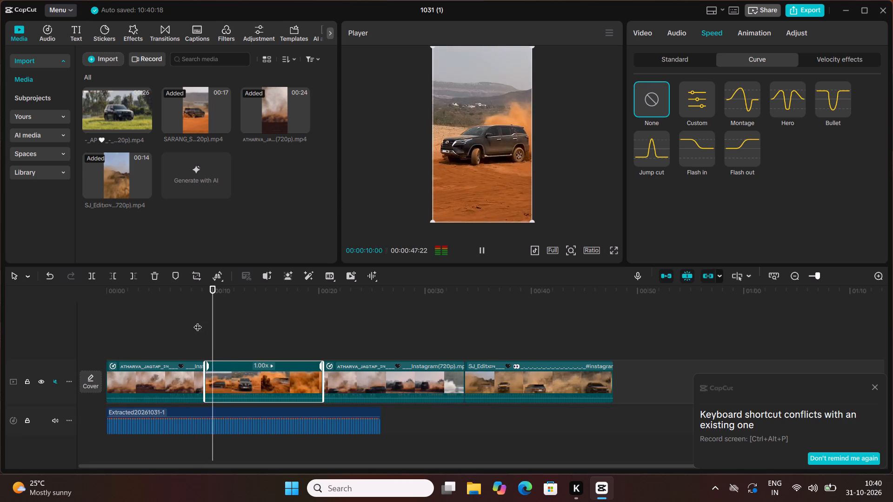
{"action": "key", "text": "space"}
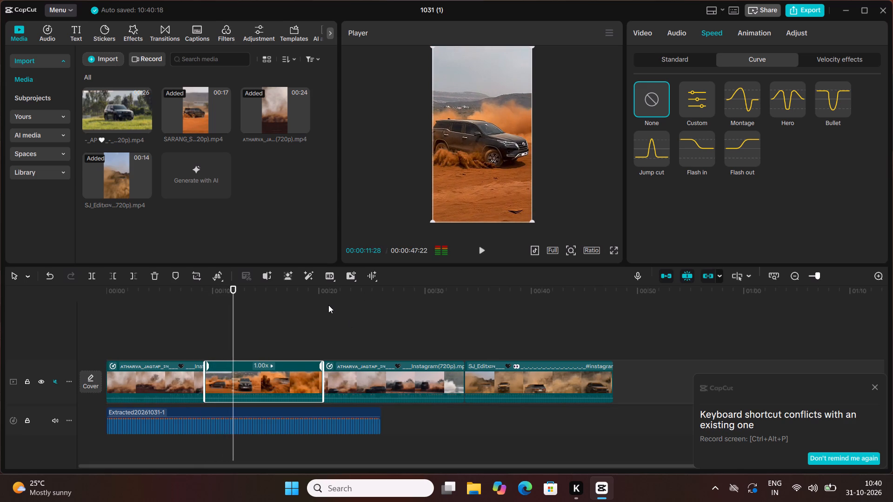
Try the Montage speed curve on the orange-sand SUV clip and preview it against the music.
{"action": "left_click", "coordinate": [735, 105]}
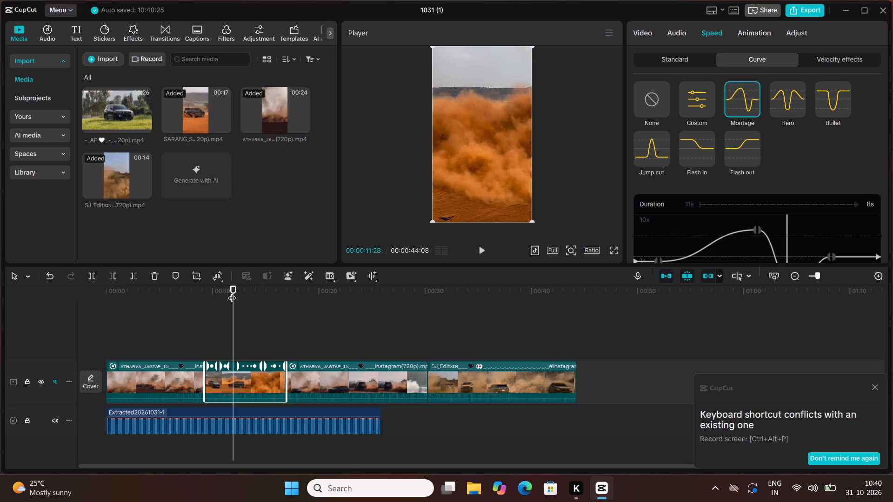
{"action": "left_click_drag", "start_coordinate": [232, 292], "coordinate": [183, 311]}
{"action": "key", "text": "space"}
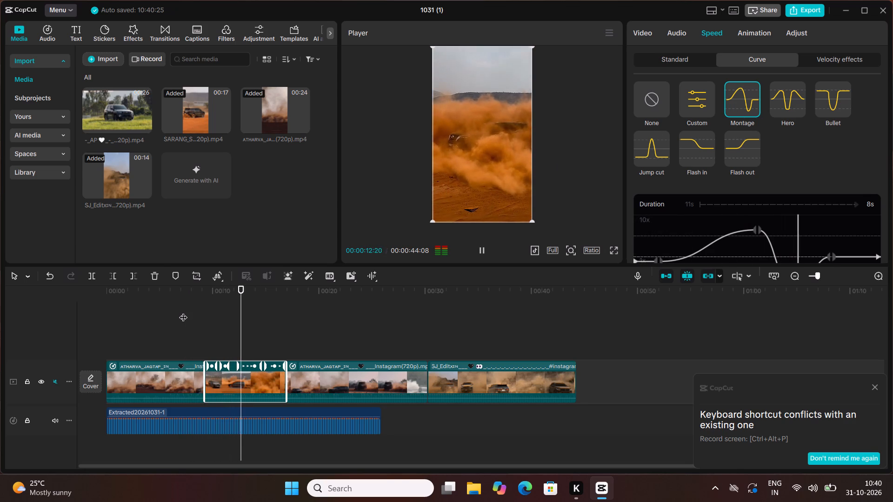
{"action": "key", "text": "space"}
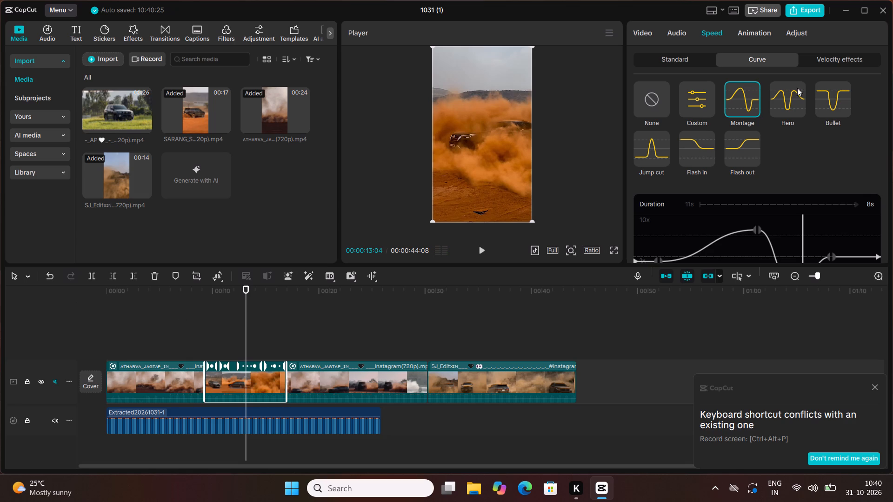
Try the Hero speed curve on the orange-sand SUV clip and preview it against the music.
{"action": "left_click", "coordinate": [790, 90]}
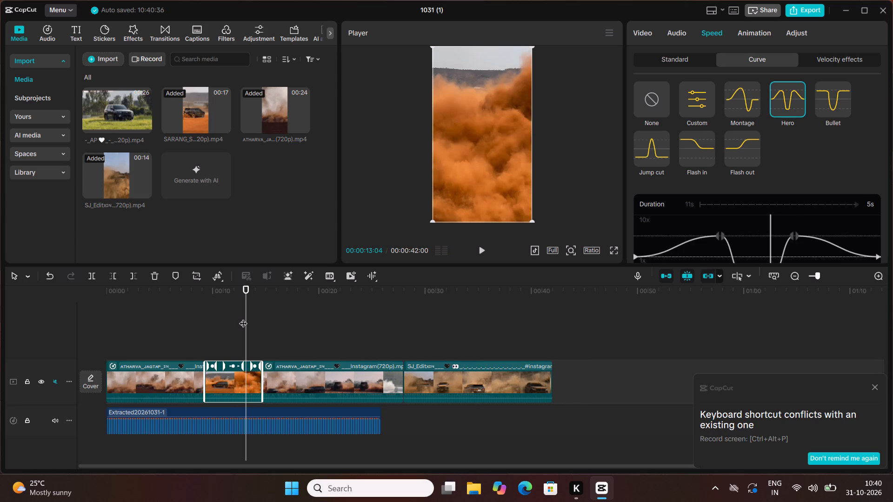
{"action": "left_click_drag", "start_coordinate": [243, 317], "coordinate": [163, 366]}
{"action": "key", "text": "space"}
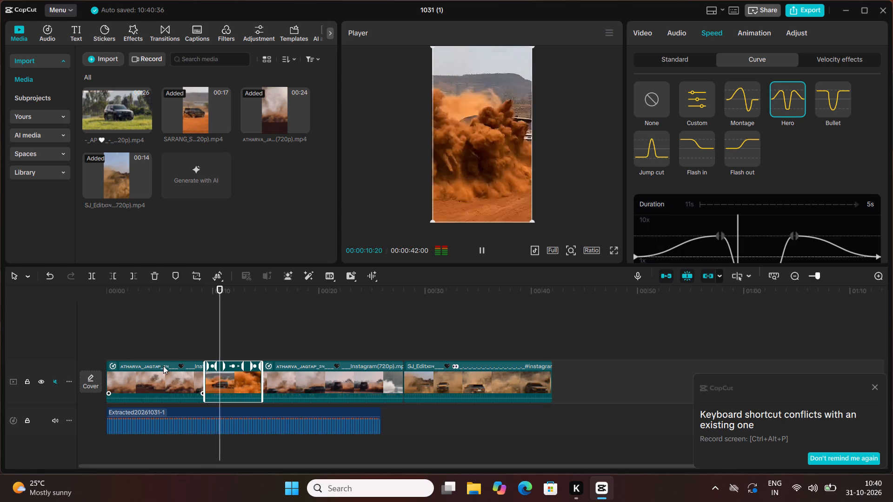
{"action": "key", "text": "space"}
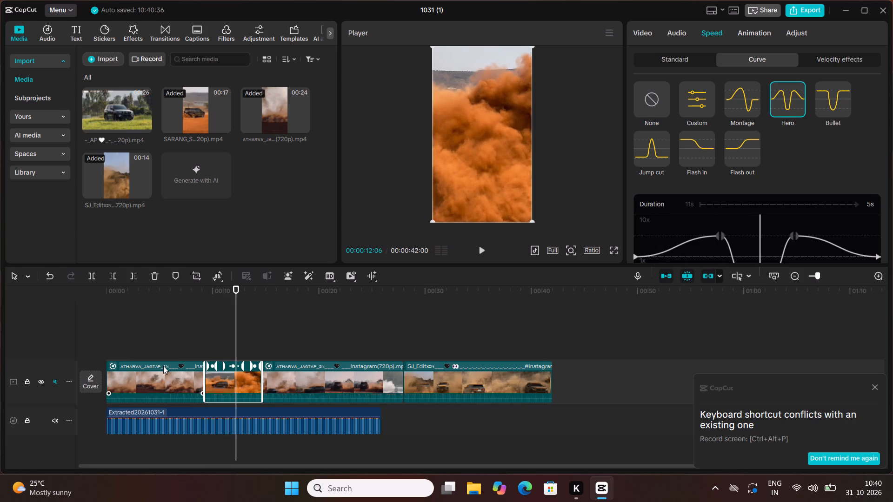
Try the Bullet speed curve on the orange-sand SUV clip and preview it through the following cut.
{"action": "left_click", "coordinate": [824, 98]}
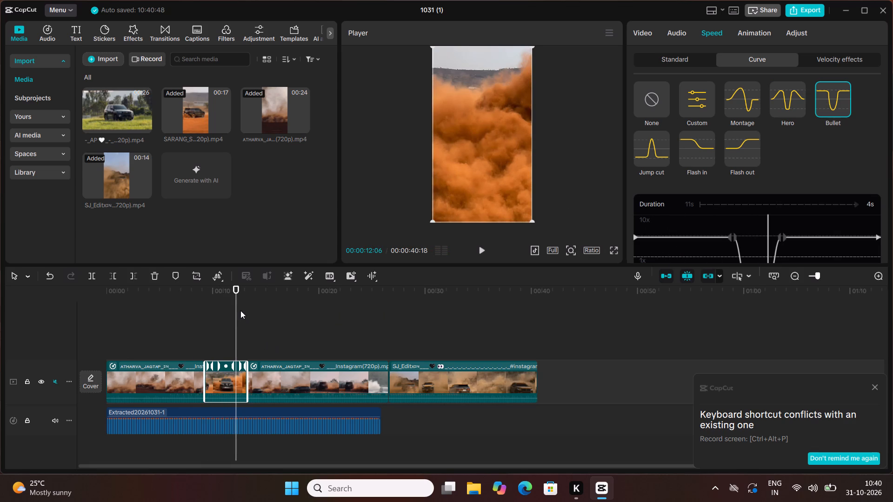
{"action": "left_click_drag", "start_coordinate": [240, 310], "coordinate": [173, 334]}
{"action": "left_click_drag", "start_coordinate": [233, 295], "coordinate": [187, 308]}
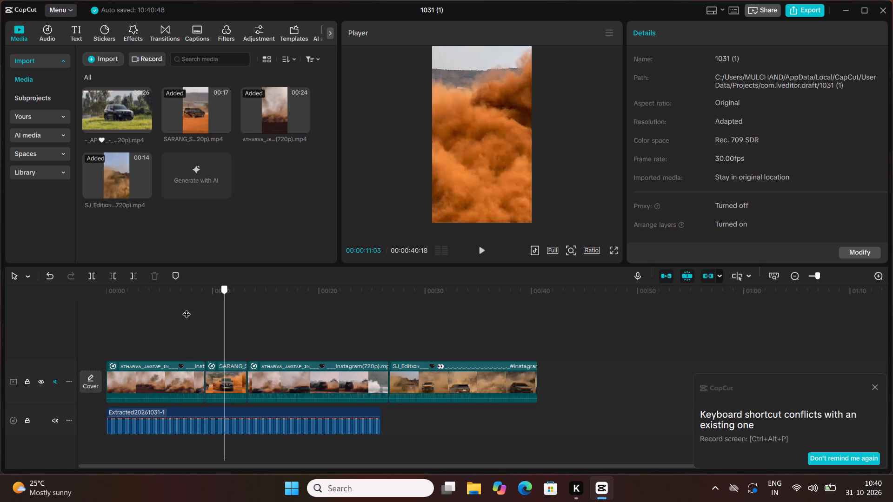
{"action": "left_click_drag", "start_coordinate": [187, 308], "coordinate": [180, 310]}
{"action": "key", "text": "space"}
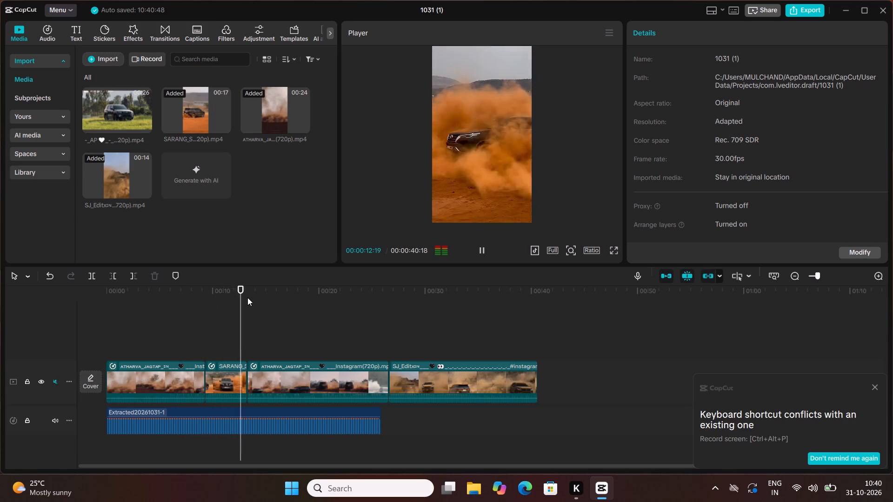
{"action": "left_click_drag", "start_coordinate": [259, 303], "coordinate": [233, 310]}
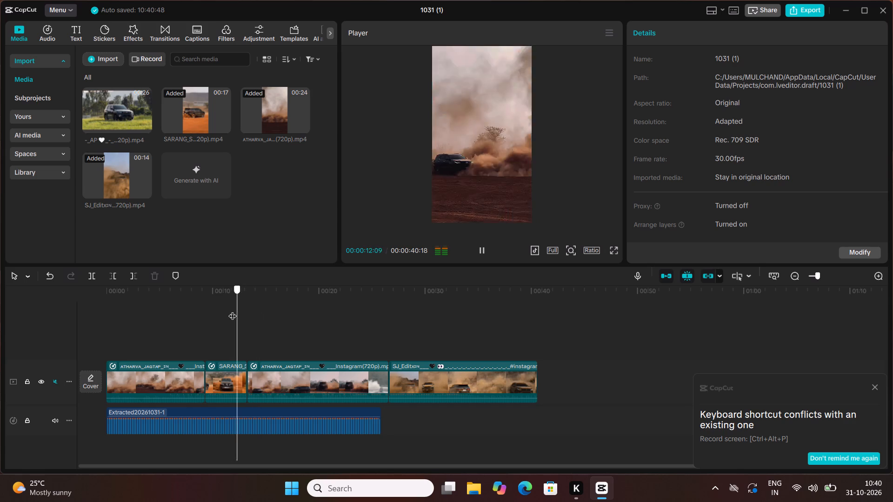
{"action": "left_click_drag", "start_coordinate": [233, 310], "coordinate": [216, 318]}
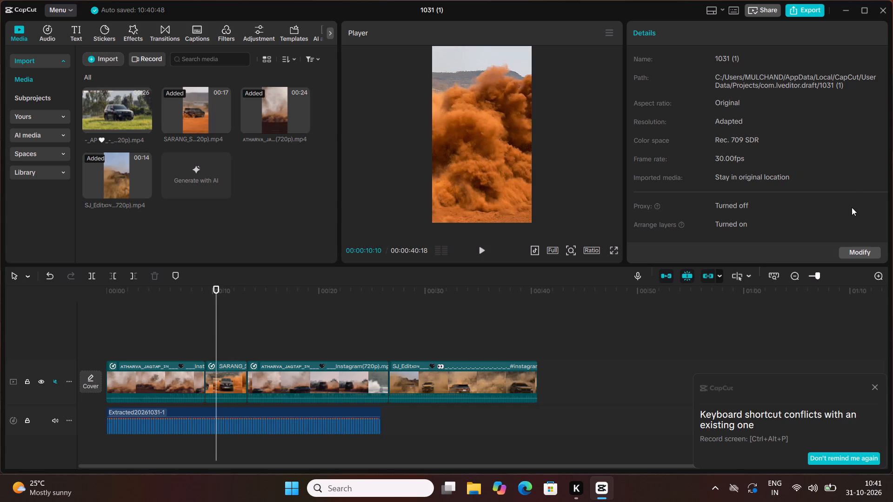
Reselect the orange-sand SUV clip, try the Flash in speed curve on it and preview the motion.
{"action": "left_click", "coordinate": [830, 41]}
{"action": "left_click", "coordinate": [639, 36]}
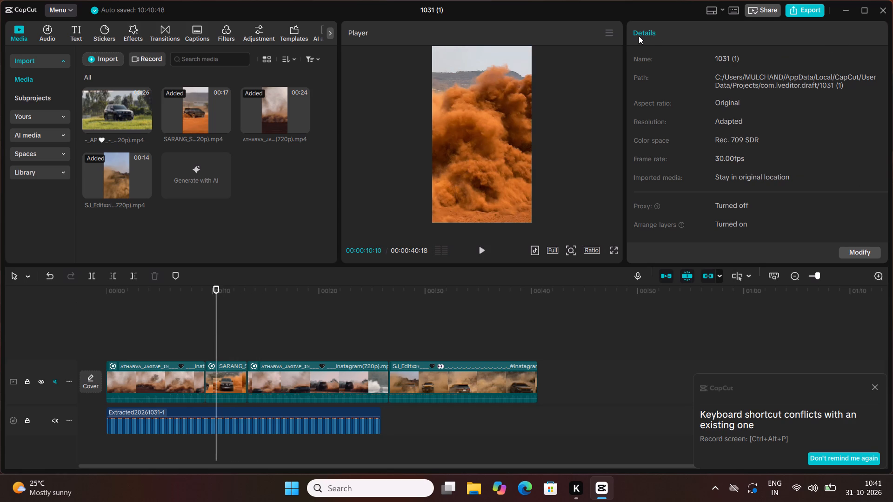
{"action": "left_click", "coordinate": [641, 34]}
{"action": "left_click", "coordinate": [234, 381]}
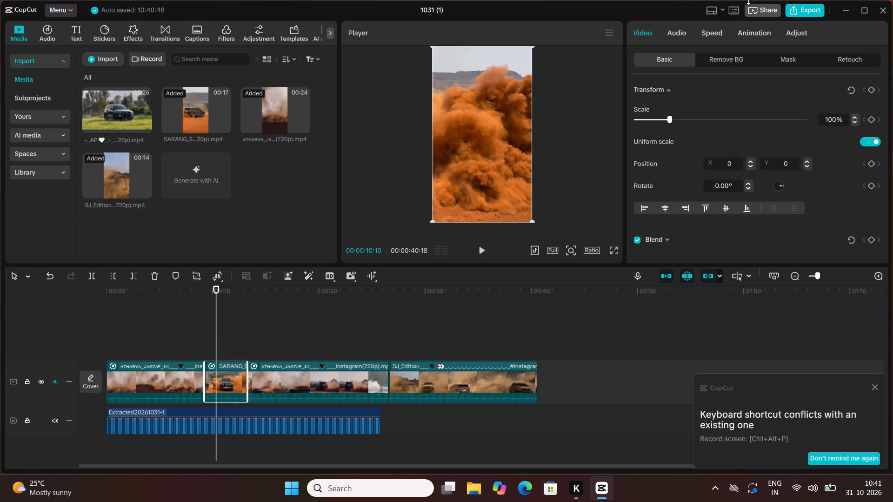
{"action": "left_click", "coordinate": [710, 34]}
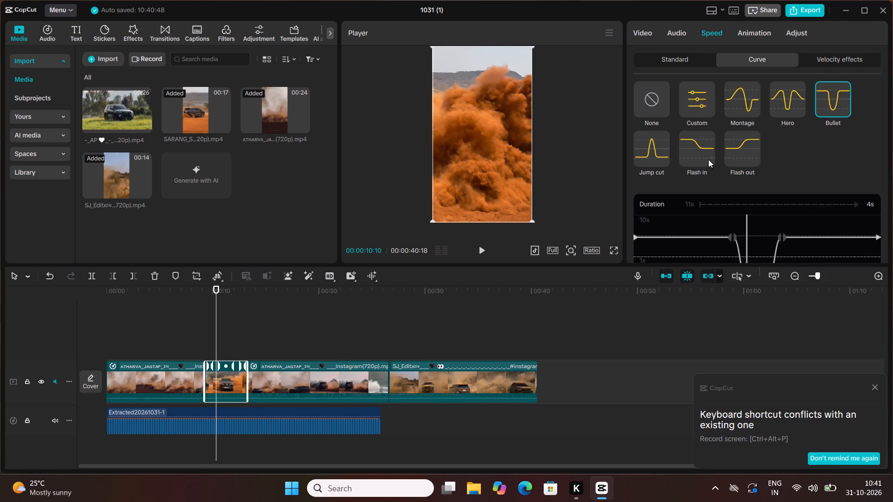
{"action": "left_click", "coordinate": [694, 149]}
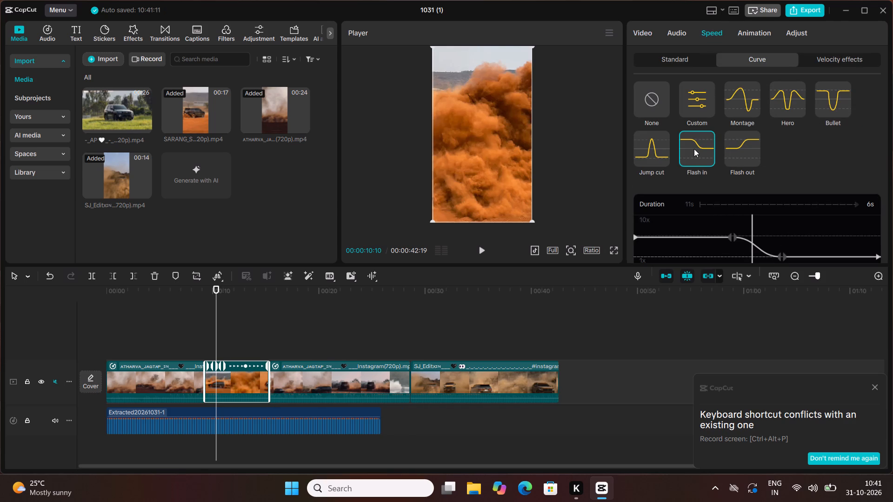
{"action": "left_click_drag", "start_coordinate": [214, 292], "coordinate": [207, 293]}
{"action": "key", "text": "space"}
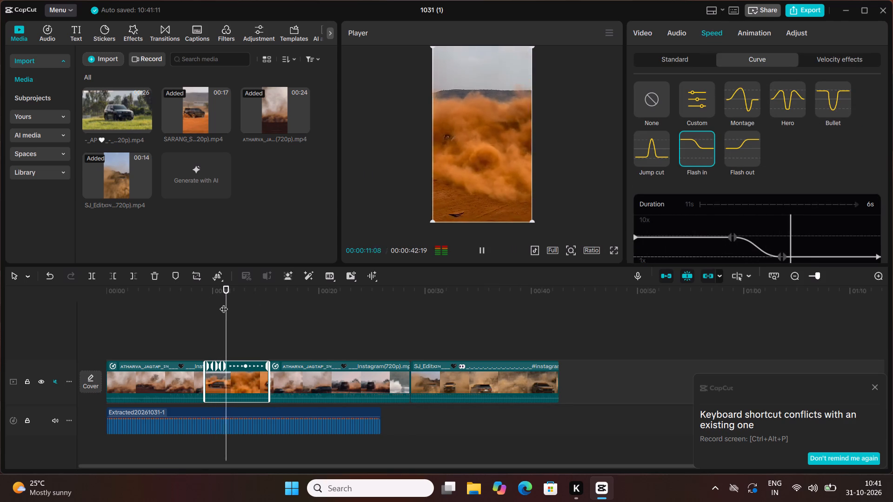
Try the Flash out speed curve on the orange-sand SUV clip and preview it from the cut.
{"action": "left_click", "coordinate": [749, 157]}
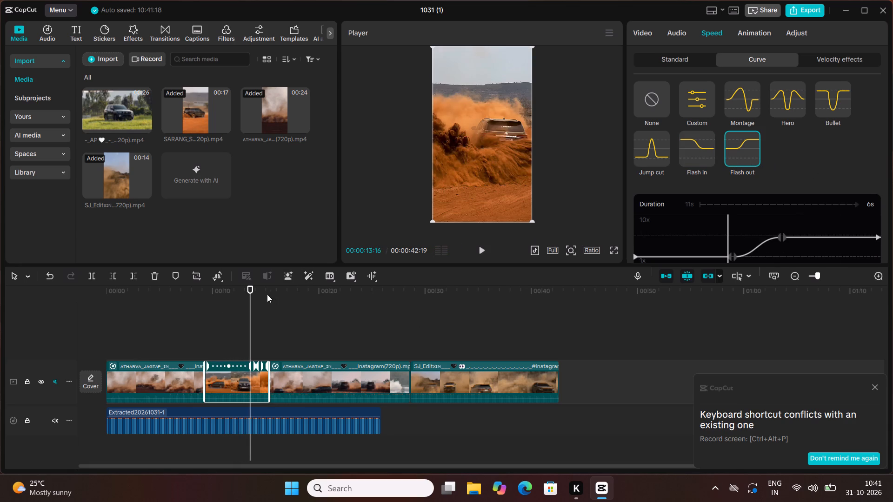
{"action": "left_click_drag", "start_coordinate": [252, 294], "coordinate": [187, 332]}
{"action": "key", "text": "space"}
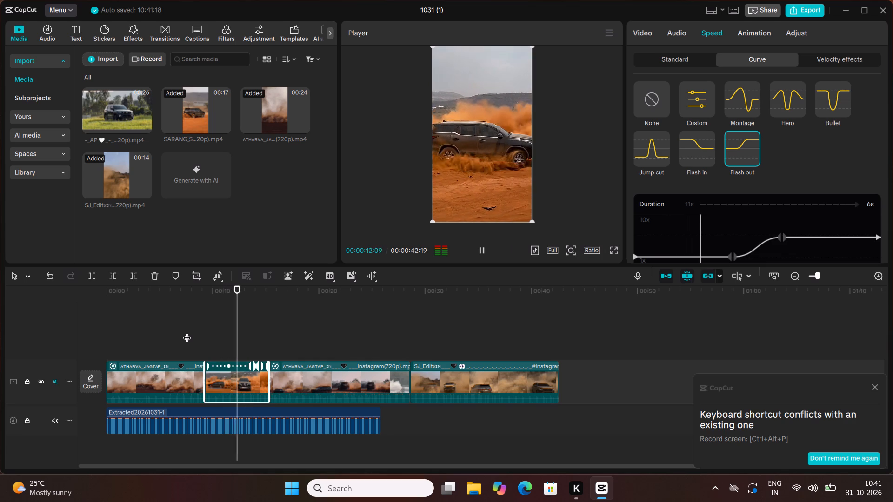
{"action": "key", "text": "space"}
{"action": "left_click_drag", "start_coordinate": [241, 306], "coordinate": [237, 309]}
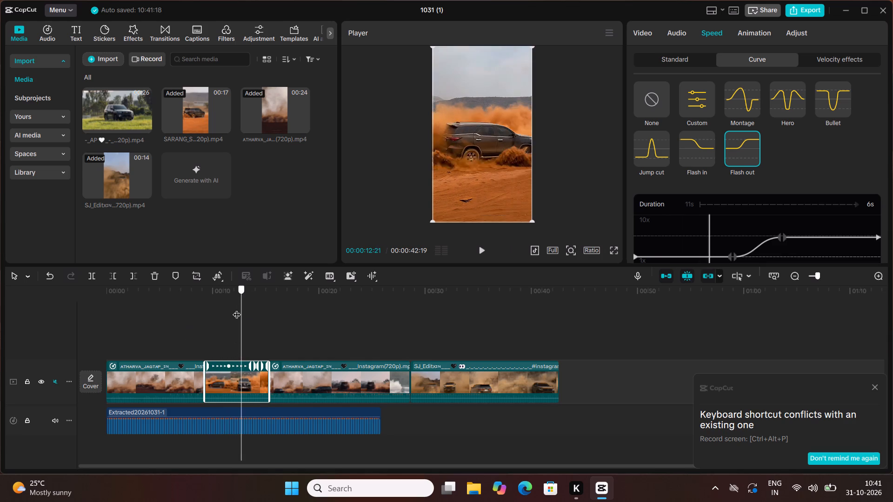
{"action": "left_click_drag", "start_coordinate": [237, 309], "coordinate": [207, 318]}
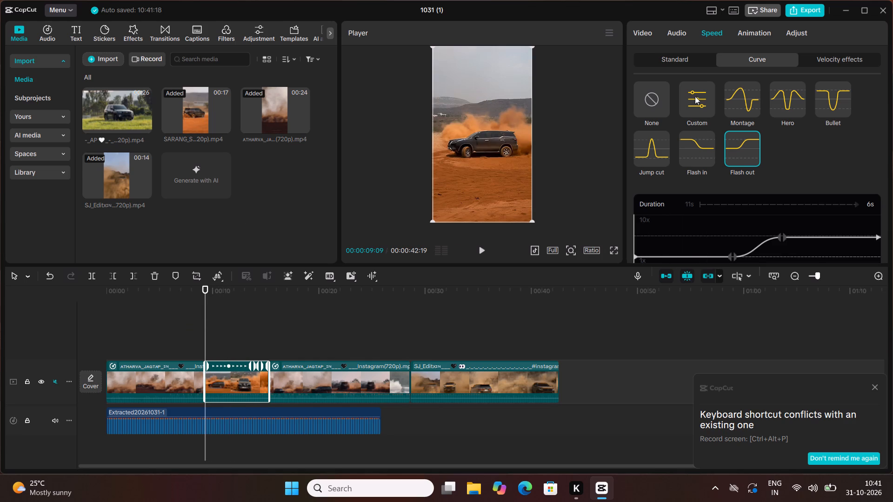
Apply the Custom speed curve to the orange-sand SUV clip and bring its curve graph into view.
{"action": "double_click", "coordinate": [694, 97]}
{"action": "double_click", "coordinate": [694, 97]}
{"action": "left_click", "coordinate": [694, 97]}
{"action": "scroll", "coordinate": [694, 97], "scroll_direction": "up", "scroll_amount": 1}
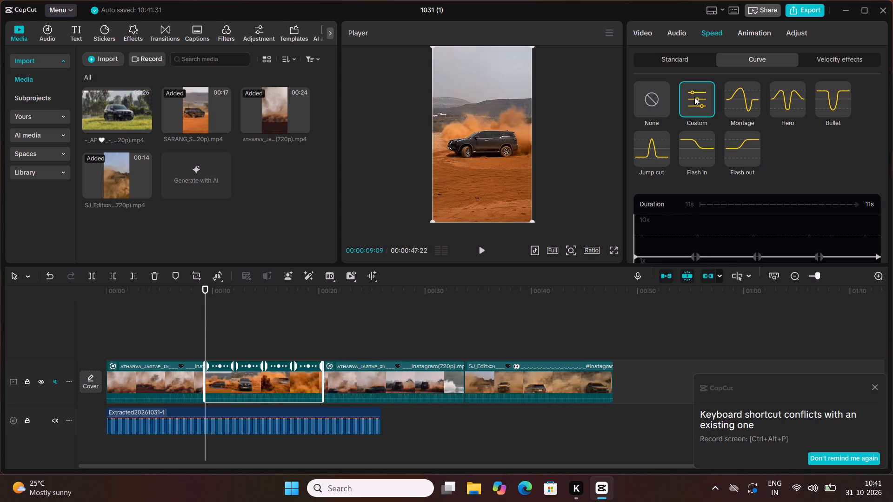
{"action": "scroll", "coordinate": [694, 97], "scroll_direction": "up", "scroll_amount": 1}
{"action": "scroll", "coordinate": [694, 97], "scroll_direction": "down", "scroll_amount": 1}
{"action": "scroll", "coordinate": [712, 180], "scroll_direction": "down", "scroll_amount": 2}
Lower the first inner point of the orange-sand SUV clip's custom speed curve and shift it slightly earlier to slow the SUV's turn.
{"action": "key", "text": "space"}
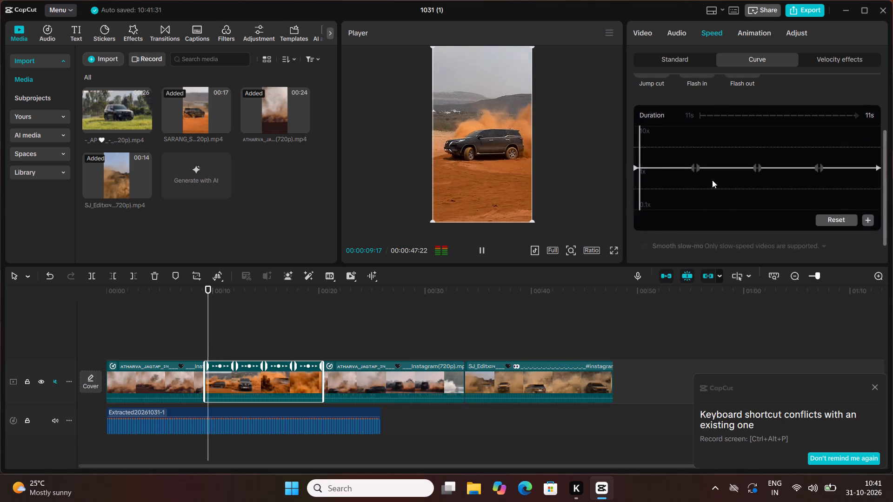
{"action": "key", "text": "space"}
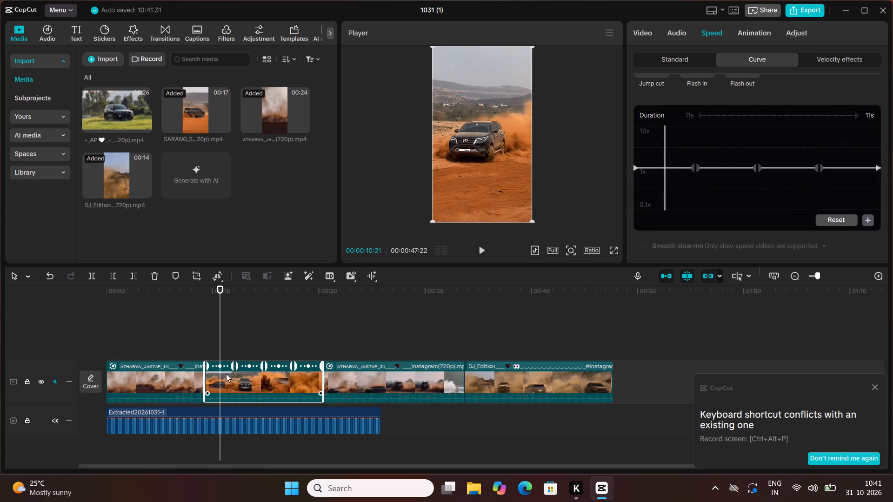
{"action": "left_click_drag", "start_coordinate": [221, 297], "coordinate": [212, 300]}
{"action": "key", "text": "space"}
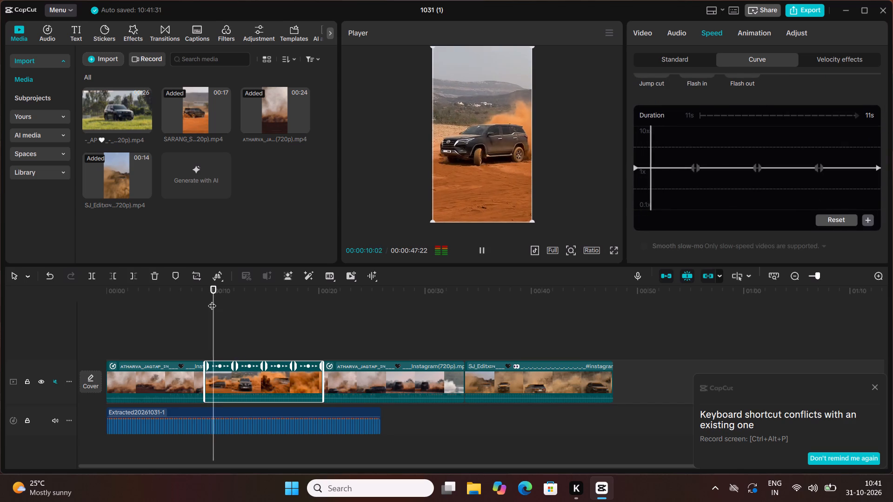
{"action": "key", "text": "space"}
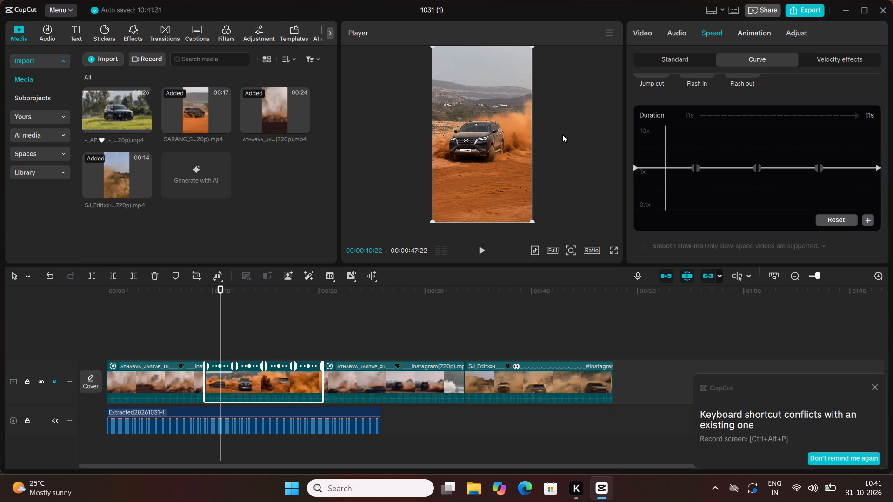
{"action": "left_click_drag", "start_coordinate": [689, 169], "coordinate": [688, 180]}
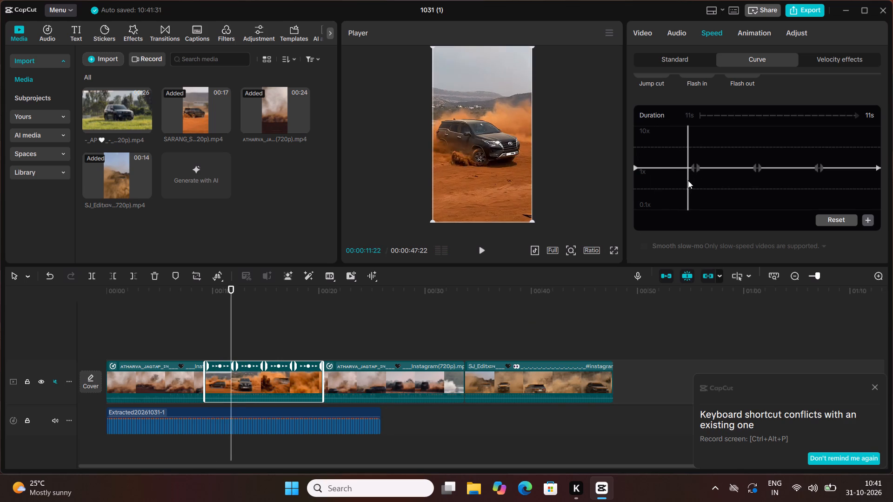
{"action": "left_click_drag", "start_coordinate": [688, 180], "coordinate": [686, 159]}
{"action": "left_click_drag", "start_coordinate": [694, 169], "coordinate": [692, 183]}
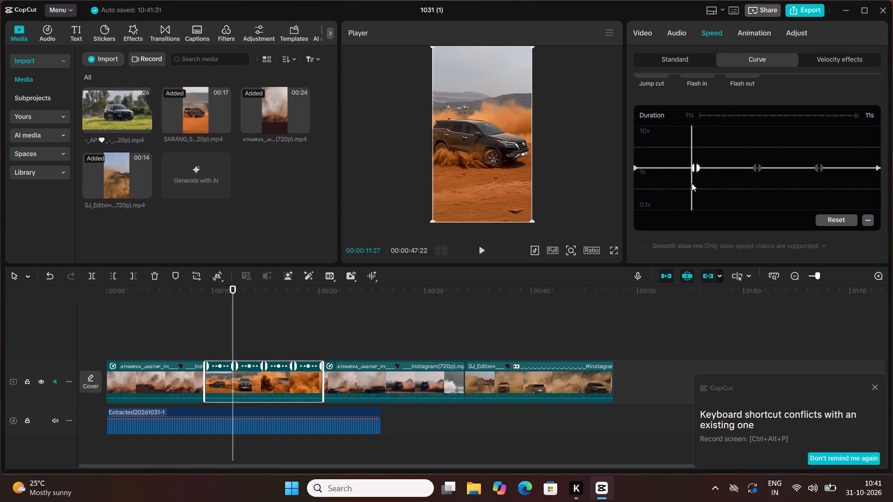
{"action": "left_click_drag", "start_coordinate": [692, 183], "coordinate": [690, 185]}
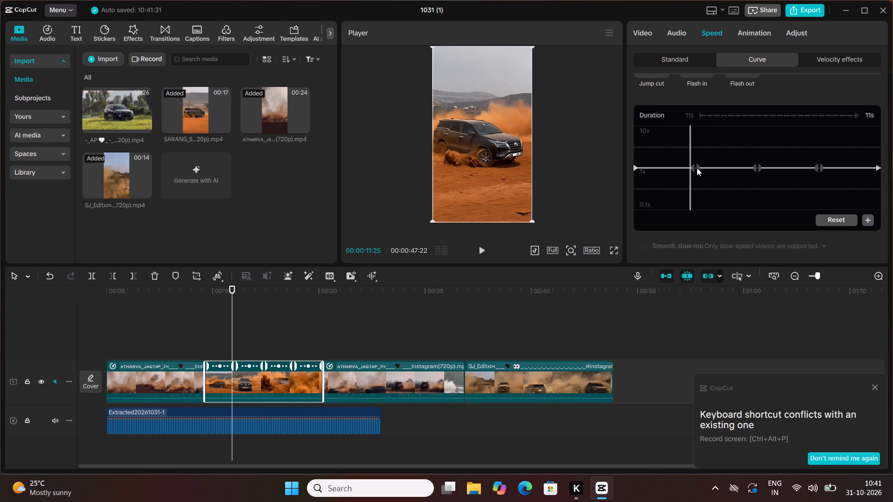
{"action": "left_click", "coordinate": [695, 169]}
{"action": "left_click_drag", "start_coordinate": [695, 169], "coordinate": [690, 183]}
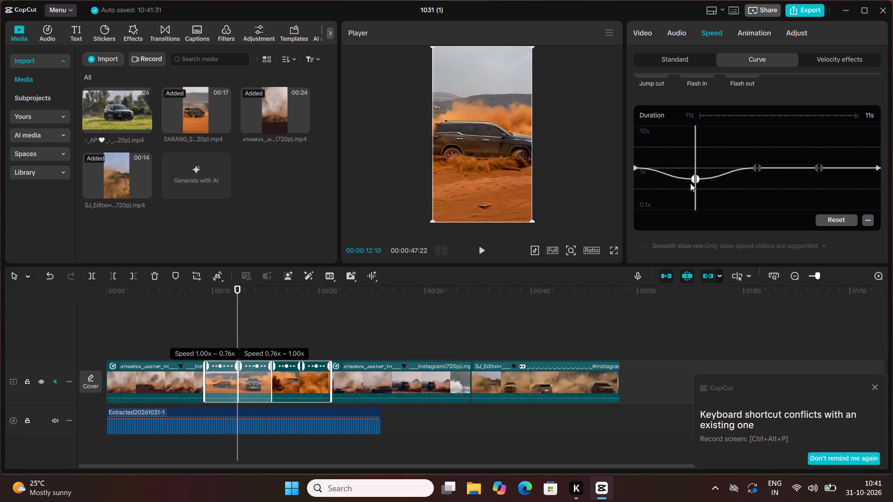
{"action": "left_click_drag", "start_coordinate": [690, 183], "coordinate": [688, 191]}
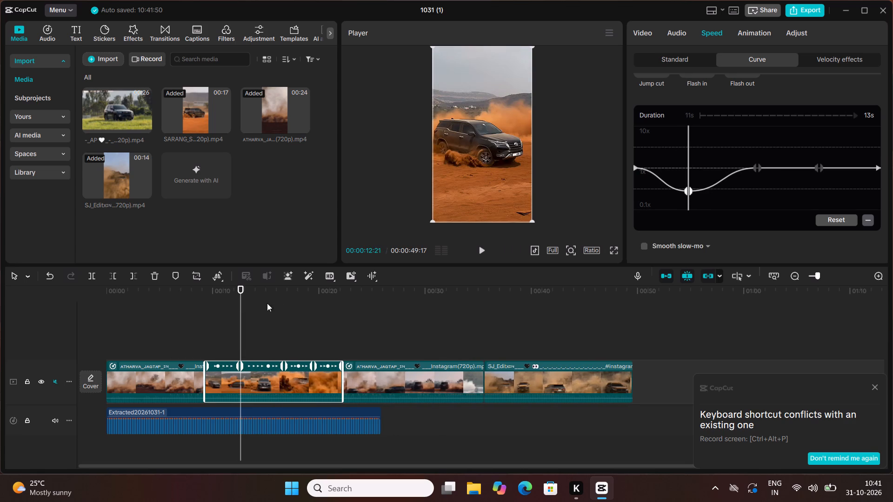
Preview the reshaped speed curve from the end of the first clip through most of the orange-sand SUV clip.
{"action": "left_click", "coordinate": [233, 298]}
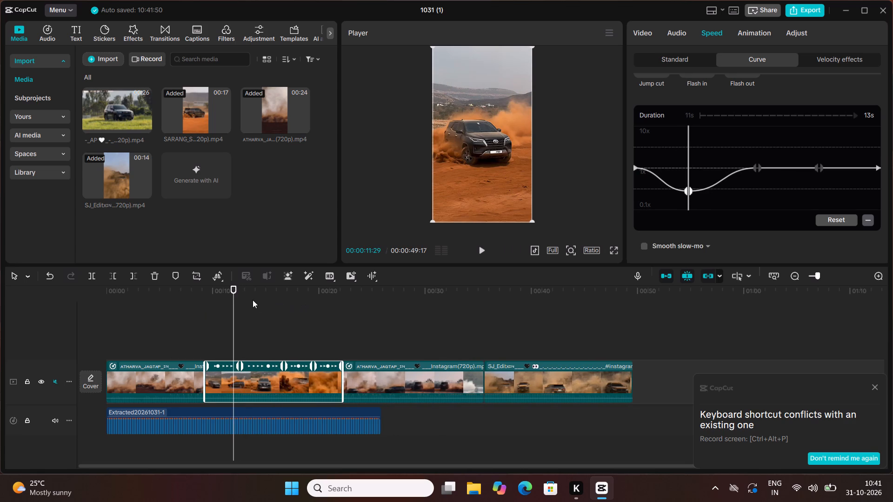
{"action": "left_click_drag", "start_coordinate": [234, 291], "coordinate": [190, 307]}
{"action": "key", "text": "space"}
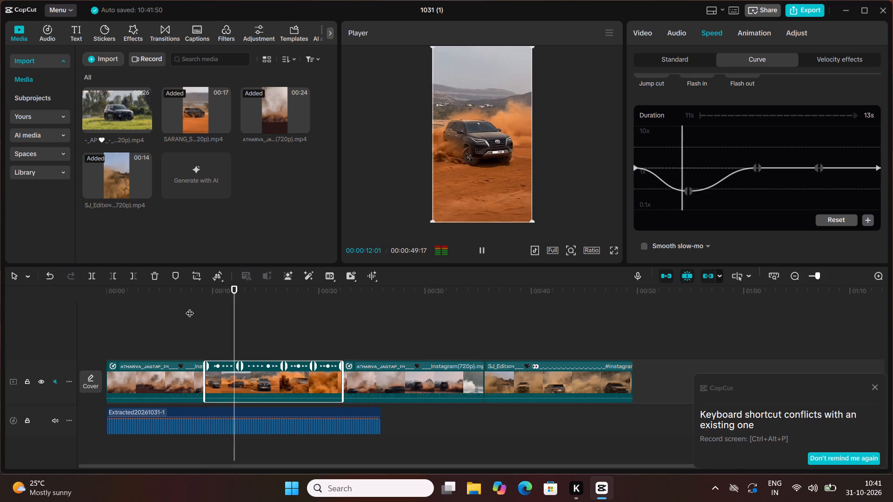
{"action": "left_click", "coordinate": [190, 307]}
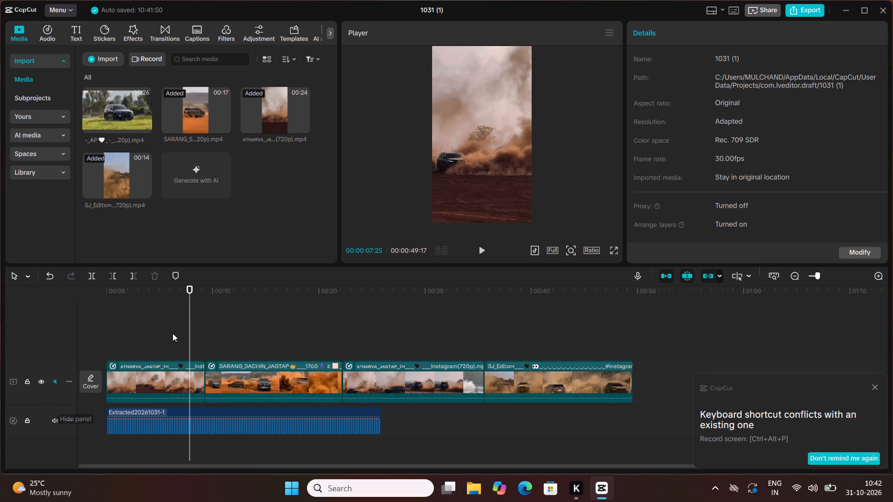
{"action": "double_click", "coordinate": [190, 295]}
{"action": "key", "text": "space"}
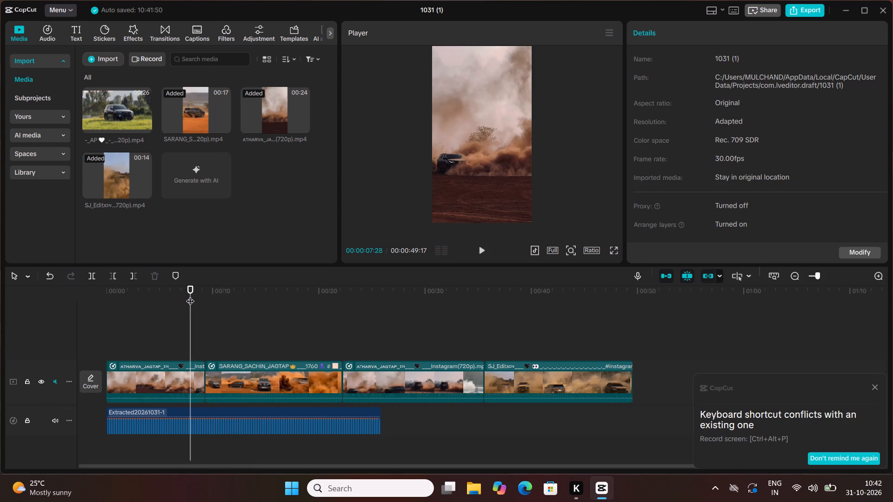
{"action": "key", "text": "space"}
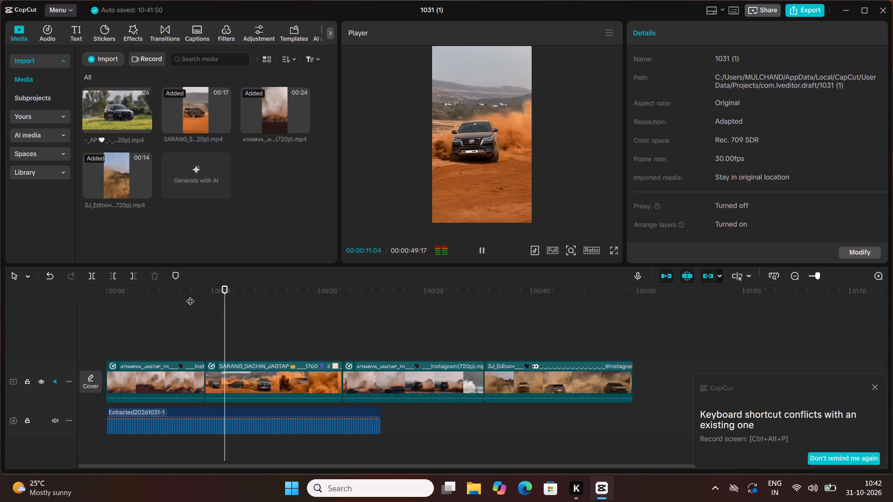
{"action": "key", "text": "space"}
{"action": "key", "text": "space"}
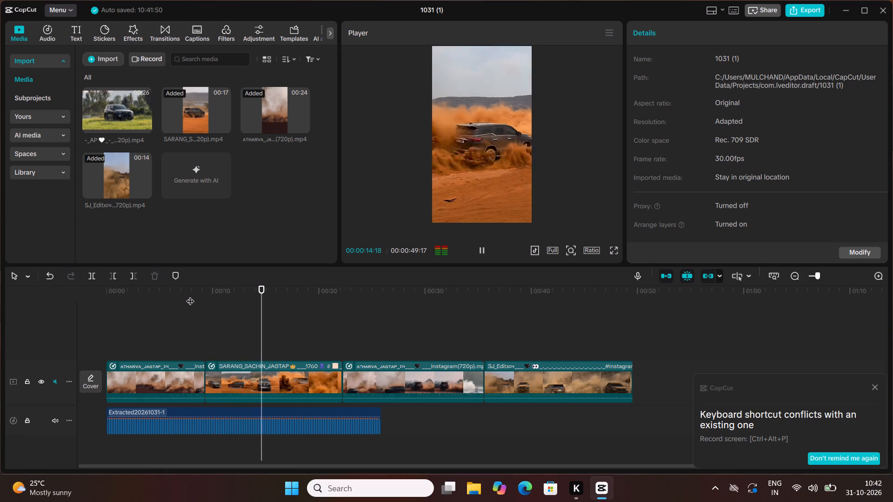
{"action": "key", "text": "space"}
{"action": "key", "text": "space"}
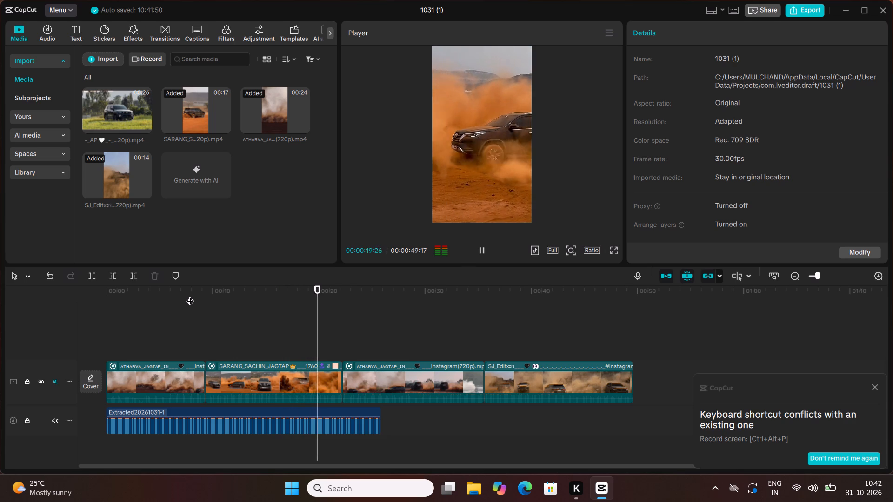
{"action": "key", "text": "space"}
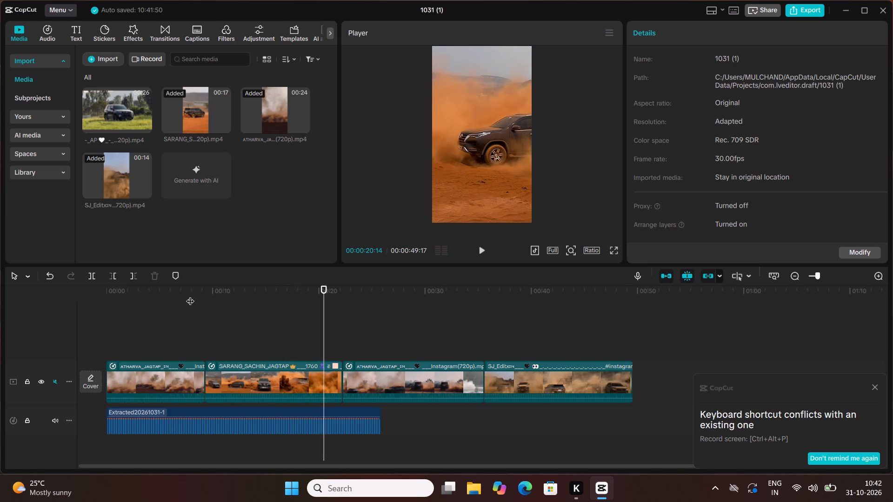
{"action": "key", "text": "space"}
{"action": "key", "text": "space"}
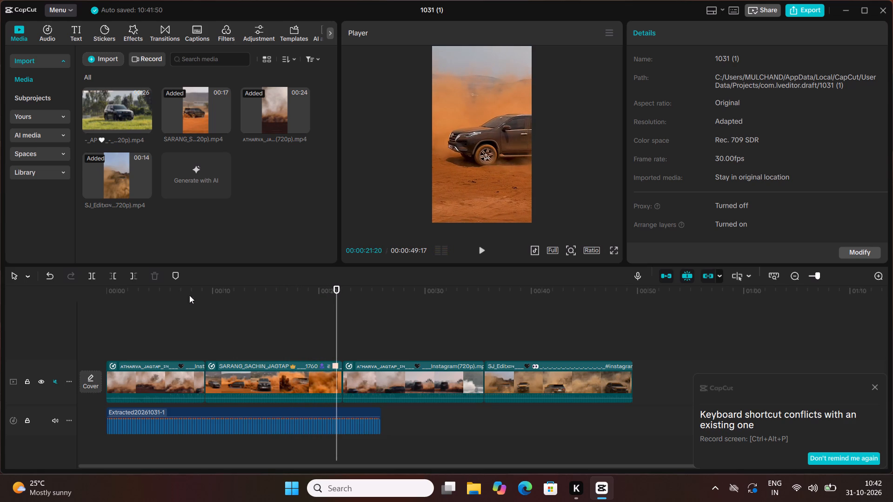
Trim the end of the orange-sand SUV clip back to 00:00:12:18, keeping it between the two dusty SUV clips.
{"action": "left_click_drag", "start_coordinate": [274, 379], "coordinate": [332, 392]}
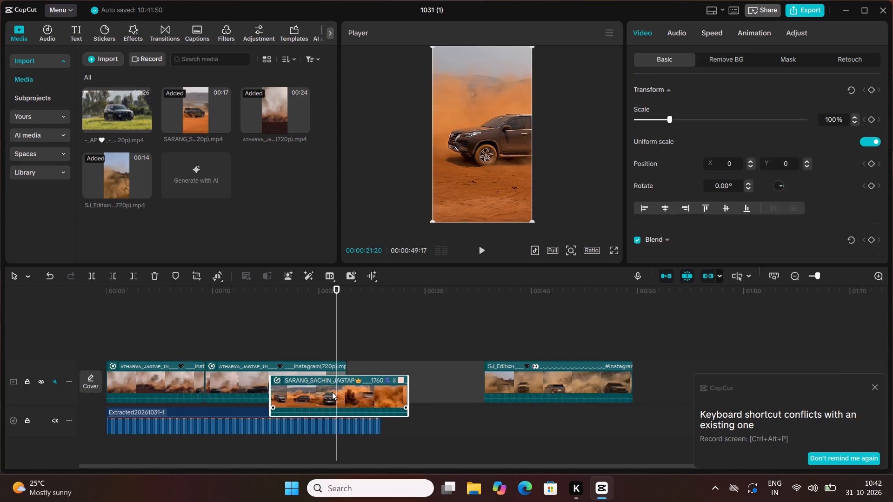
{"action": "left_click_drag", "start_coordinate": [332, 392], "coordinate": [264, 383]}
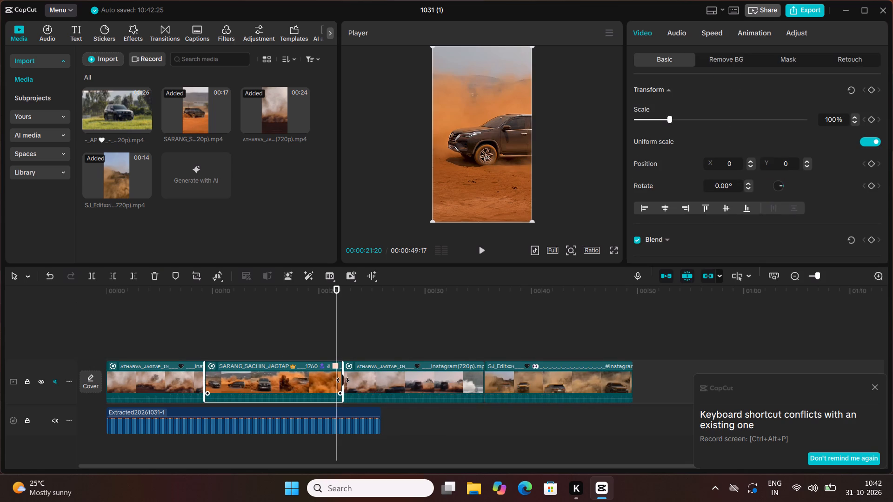
{"action": "left_click_drag", "start_coordinate": [342, 380], "coordinate": [265, 392]}
{"action": "left_click_drag", "start_coordinate": [335, 306], "coordinate": [196, 350]}
{"action": "key", "text": "space"}
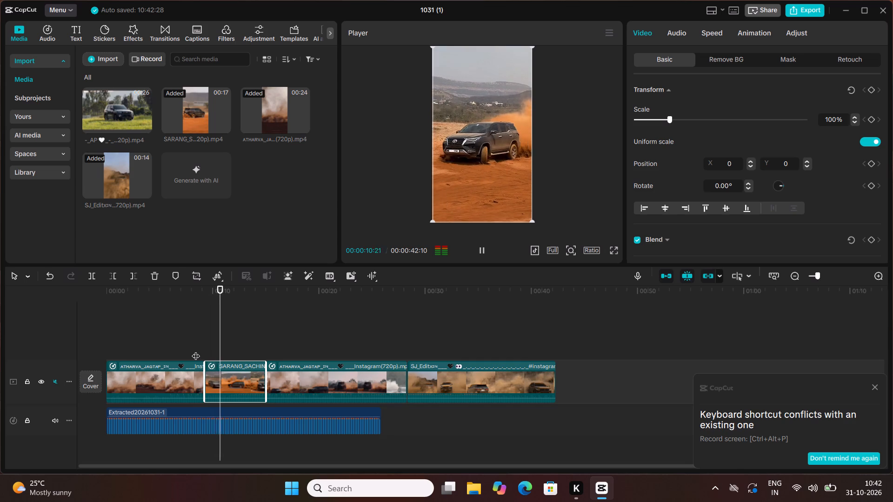
{"action": "key", "text": "space"}
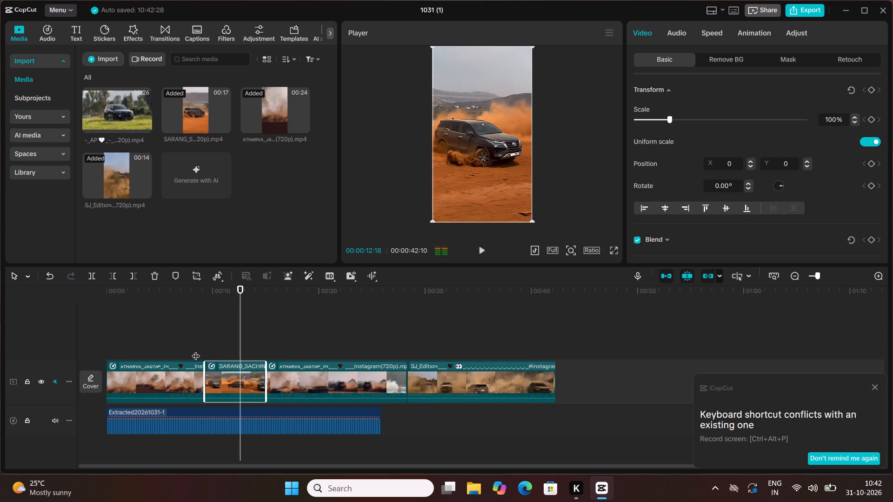
{"action": "left_click_drag", "start_coordinate": [252, 370], "coordinate": [261, 375]}
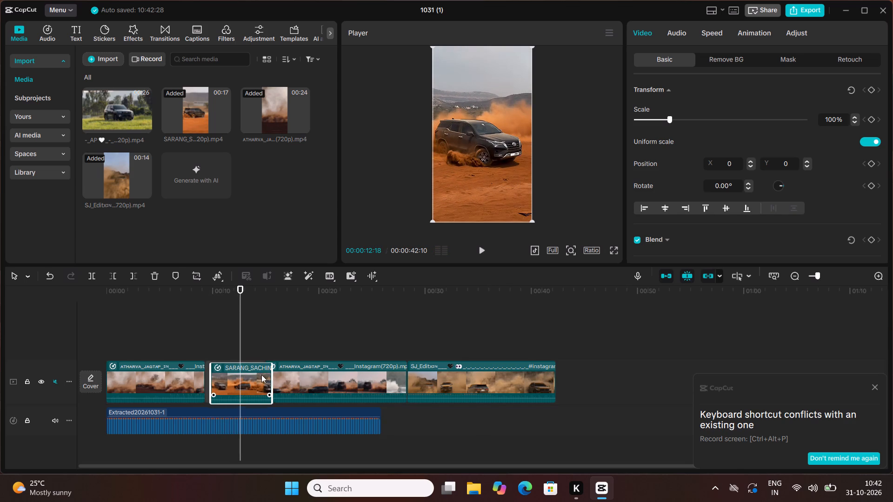
{"action": "left_click_drag", "start_coordinate": [261, 375], "coordinate": [260, 373]}
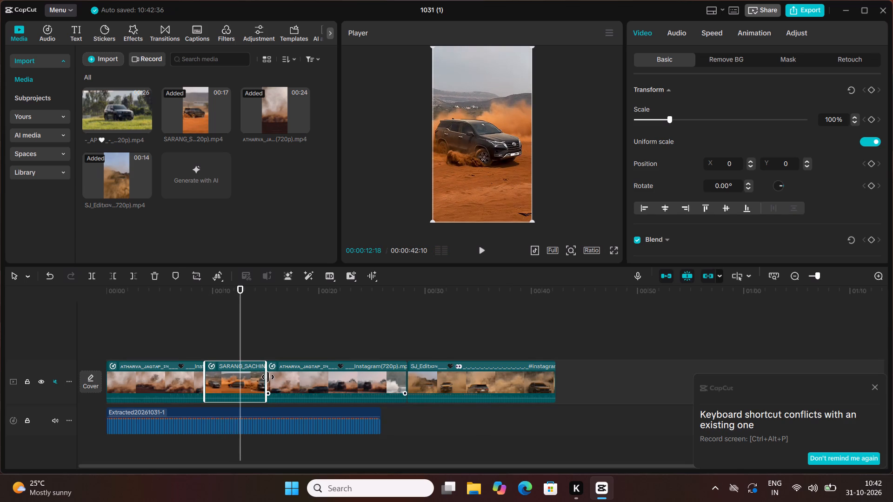
{"action": "left_click_drag", "start_coordinate": [267, 377], "coordinate": [230, 380]}
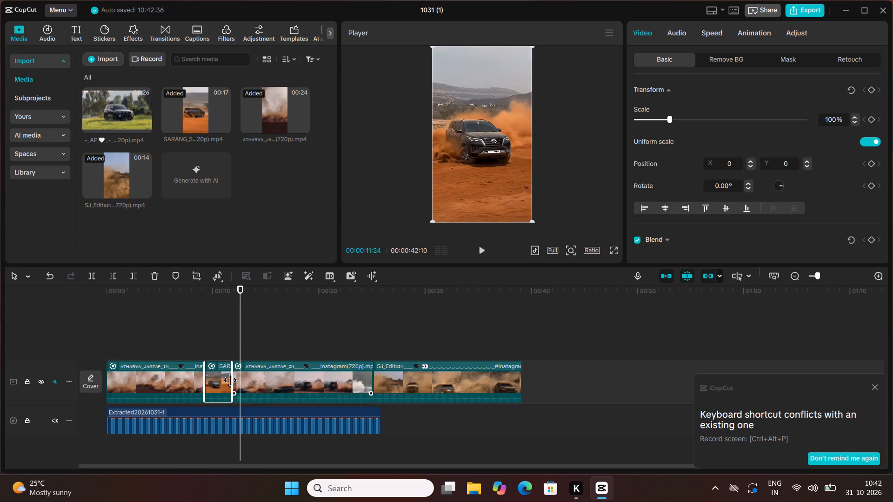
{"action": "left_click_drag", "start_coordinate": [230, 380], "coordinate": [240, 383]}
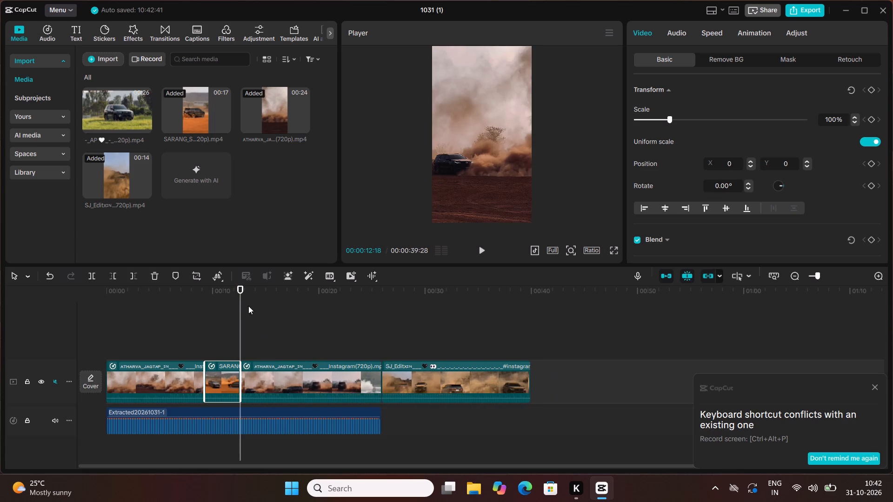
Preview the cut from the orange-sand SUV clip into the second dusty SUV clip several times, up to about 00:00:18.
{"action": "left_click_drag", "start_coordinate": [240, 304], "coordinate": [209, 310]}
{"action": "key", "text": "space"}
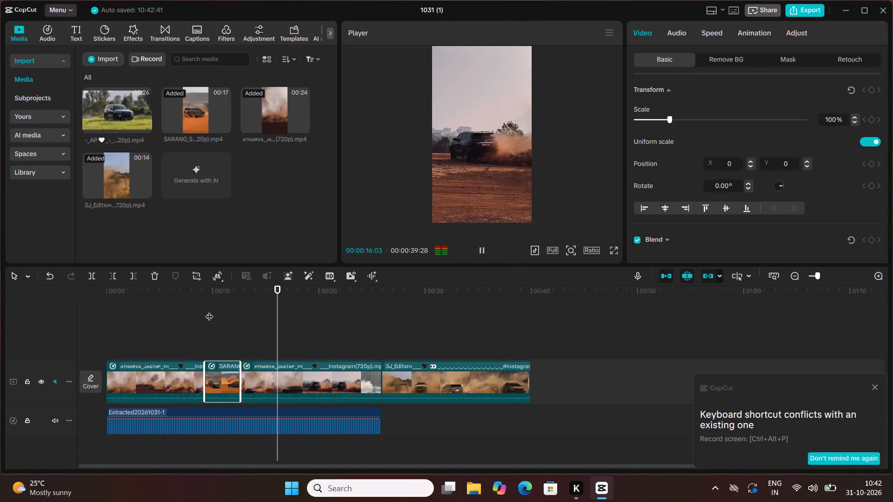
{"action": "key", "text": "space"}
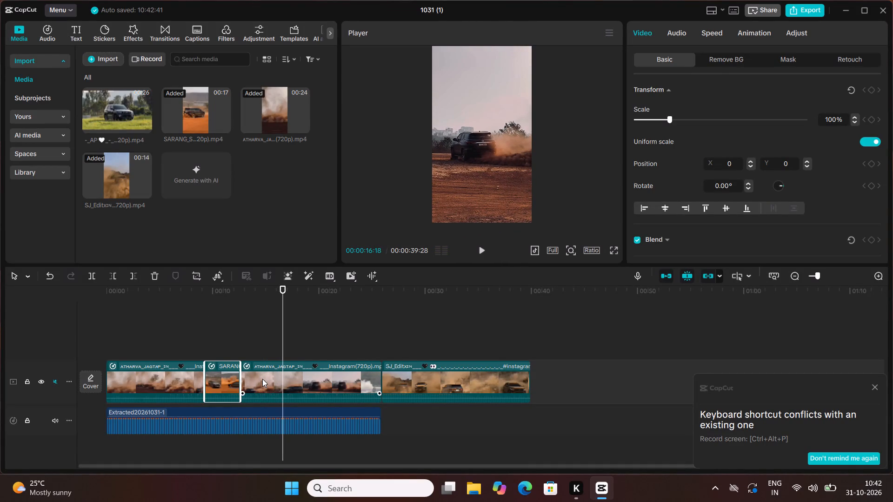
{"action": "key", "text": "space"}
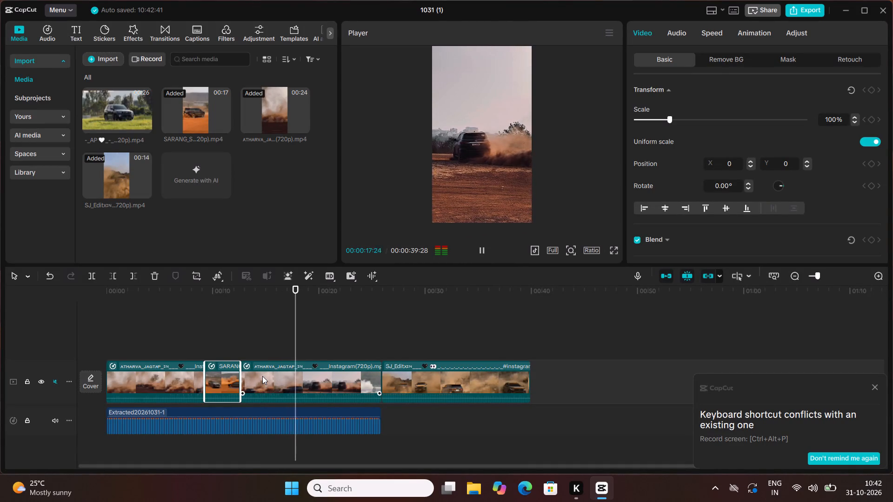
{"action": "key", "text": "space"}
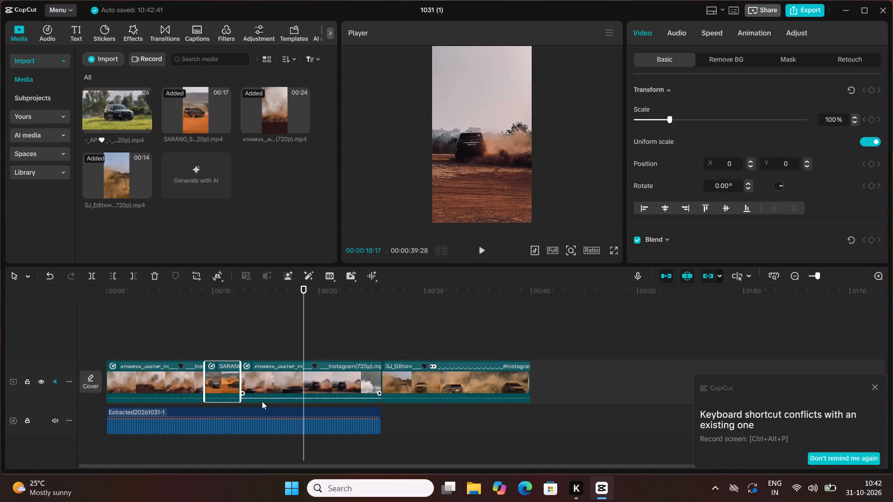
{"action": "left_click_drag", "start_coordinate": [304, 296], "coordinate": [243, 321]}
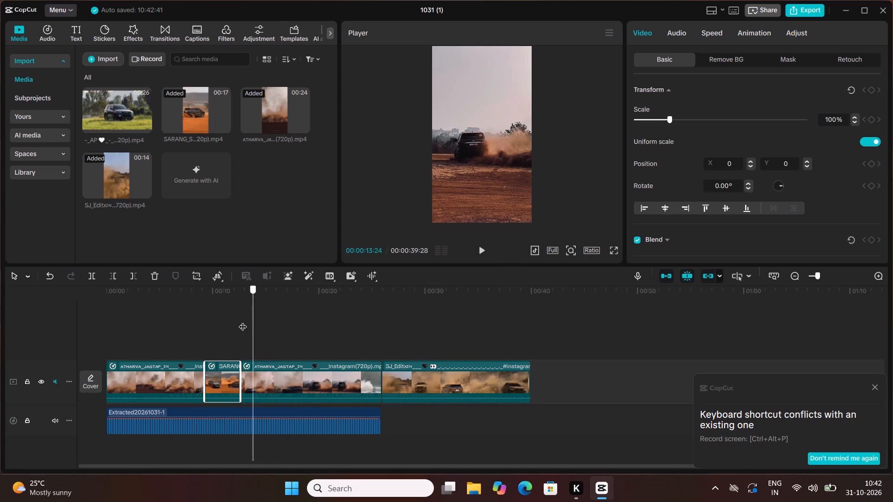
{"action": "left_click_drag", "start_coordinate": [243, 321], "coordinate": [237, 322]}
{"action": "key", "text": "space"}
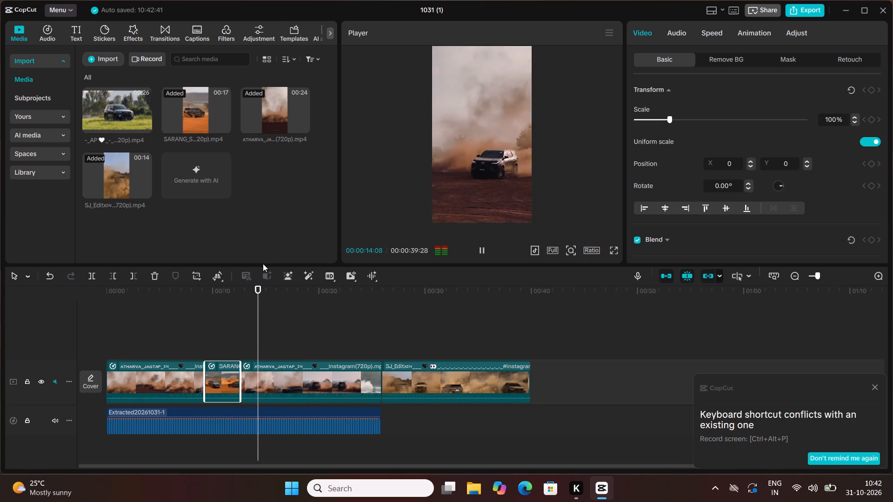
{"action": "left_click", "coordinate": [255, 283]}
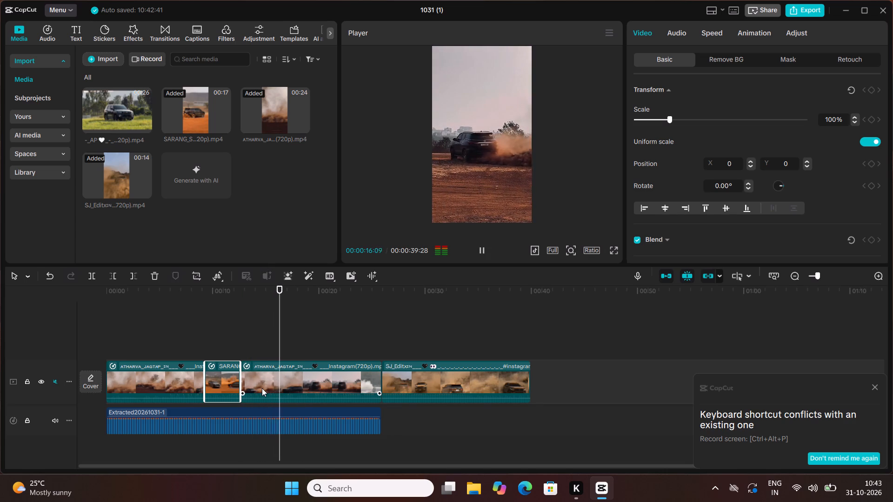
{"action": "key", "text": "space"}
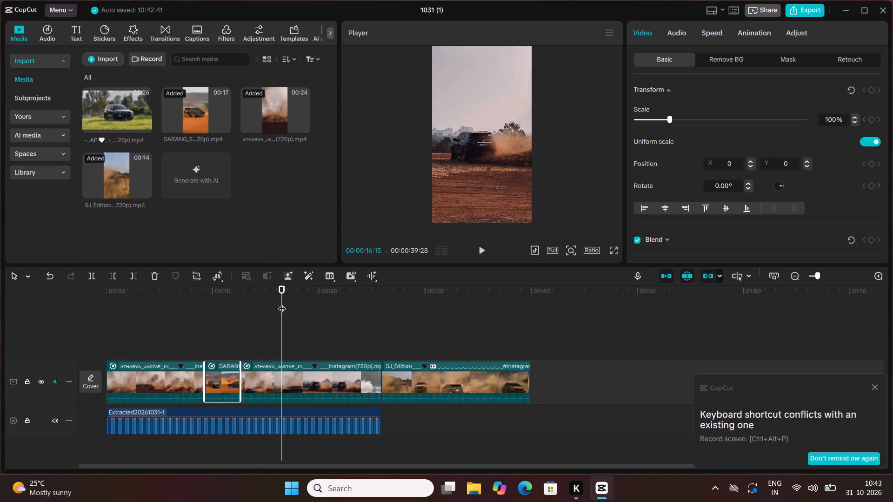
{"action": "left_click_drag", "start_coordinate": [282, 303], "coordinate": [243, 315]}
{"action": "key", "text": "space"}
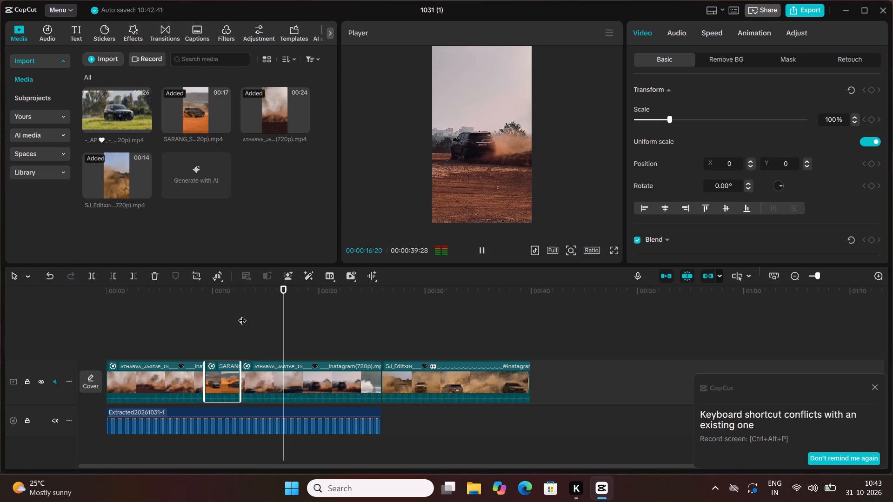
{"action": "key", "text": "space"}
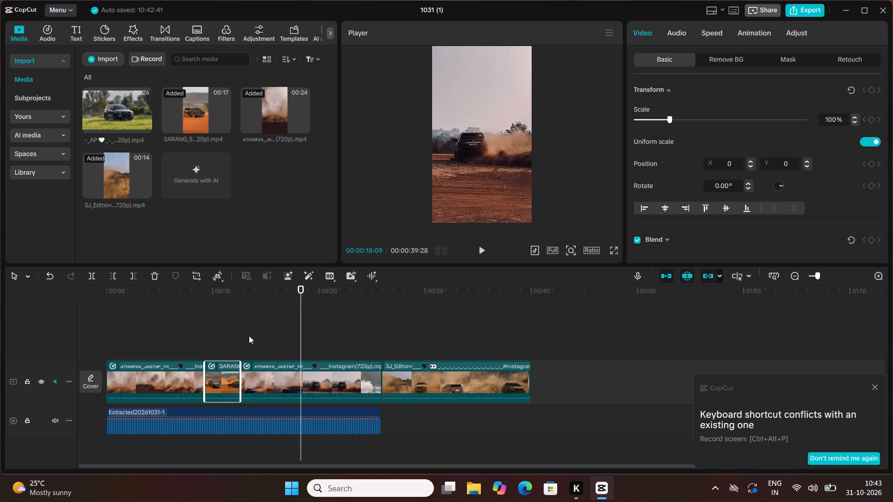
Trim about 19 frames off the start of the dusty SUV clip that follows the orange-sand clip, in two small trims.
{"action": "left_click", "coordinate": [258, 376]}
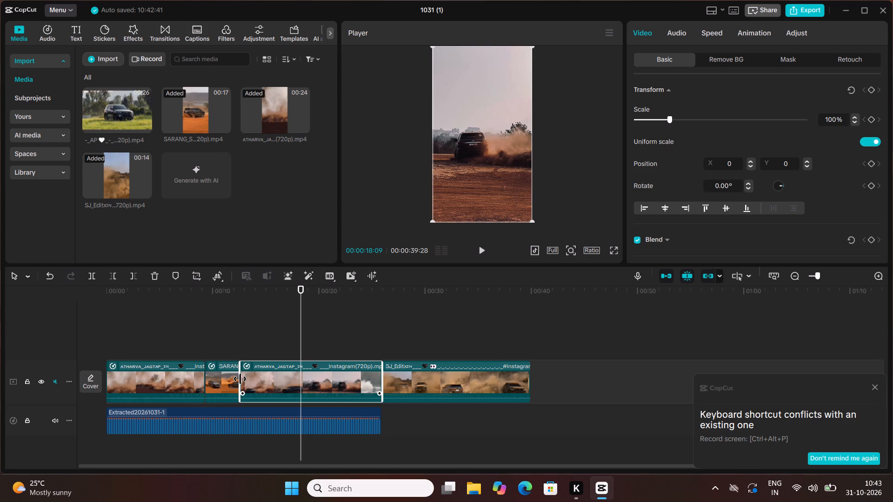
{"action": "left_click_drag", "start_coordinate": [240, 379], "coordinate": [244, 385]}
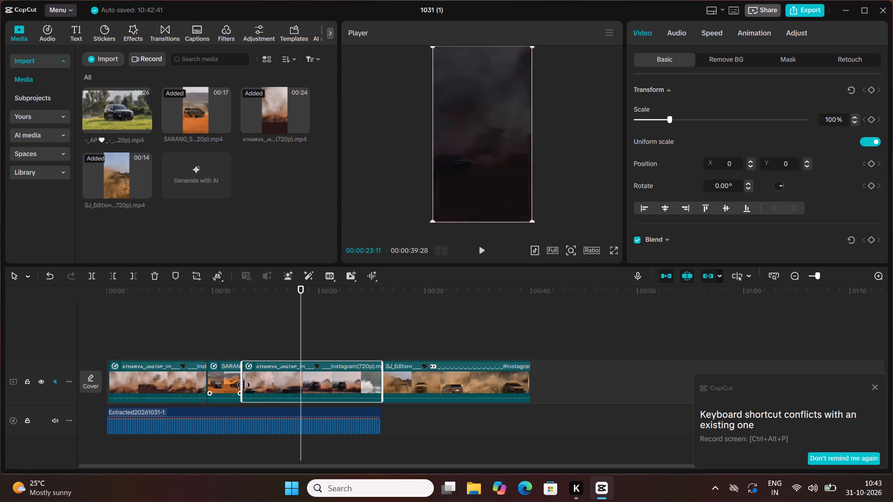
{"action": "left_click_drag", "start_coordinate": [244, 385], "coordinate": [246, 386]}
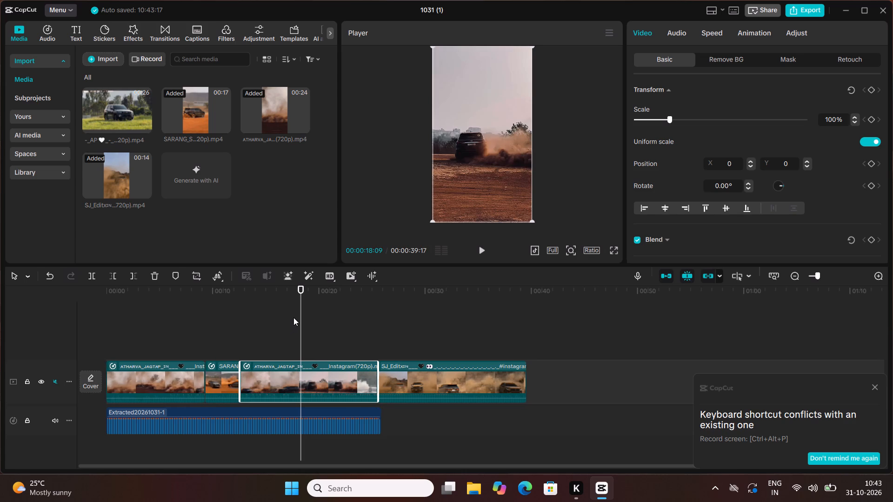
{"action": "left_click_drag", "start_coordinate": [301, 319], "coordinate": [237, 334]}
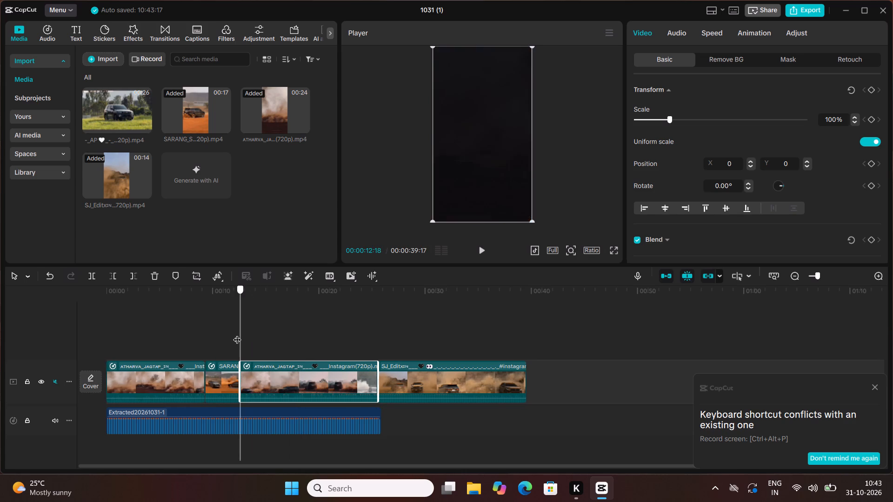
{"action": "left_click_drag", "start_coordinate": [237, 334], "coordinate": [234, 334]}
{"action": "key", "text": "space"}
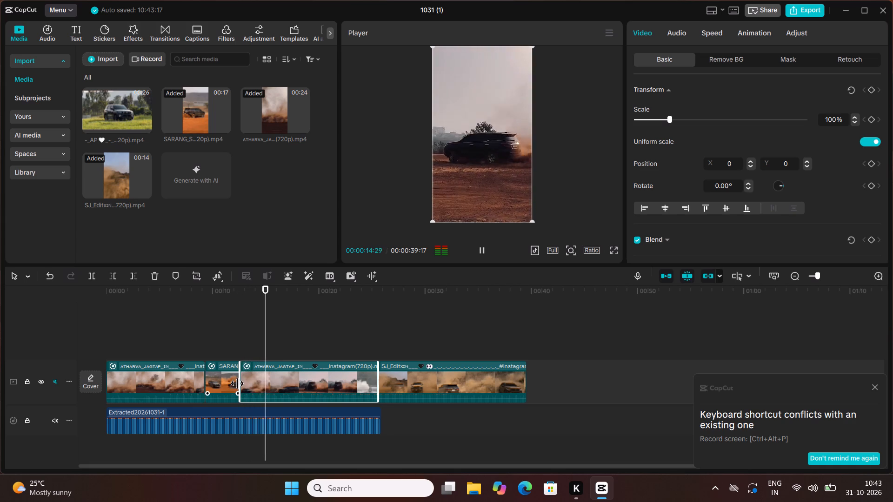
{"action": "left_click_drag", "start_coordinate": [239, 385], "coordinate": [243, 390]}
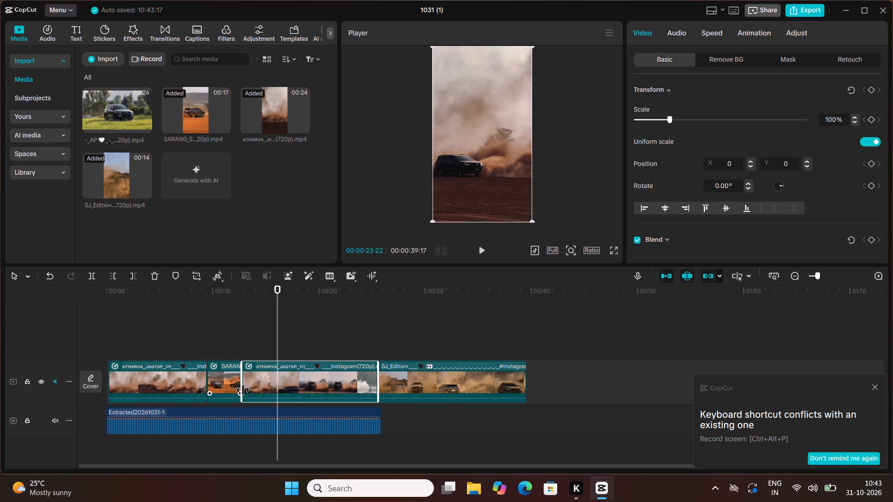
{"action": "left_click_drag", "start_coordinate": [243, 390], "coordinate": [244, 390]}
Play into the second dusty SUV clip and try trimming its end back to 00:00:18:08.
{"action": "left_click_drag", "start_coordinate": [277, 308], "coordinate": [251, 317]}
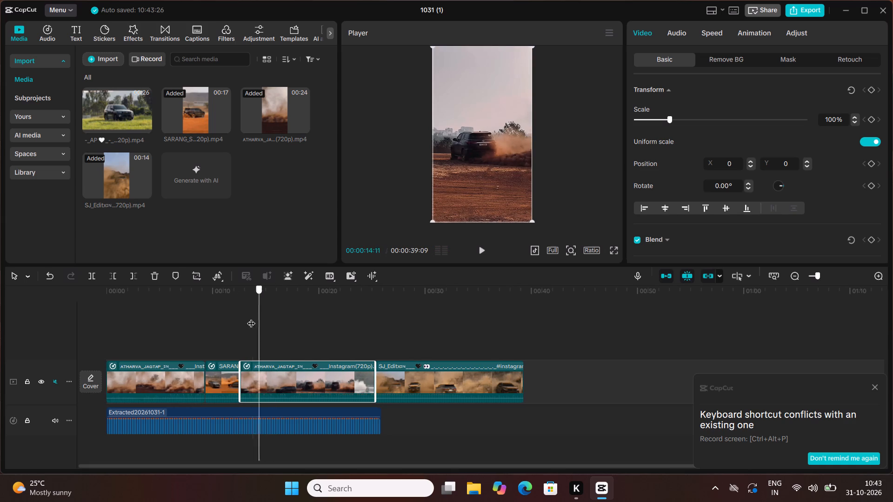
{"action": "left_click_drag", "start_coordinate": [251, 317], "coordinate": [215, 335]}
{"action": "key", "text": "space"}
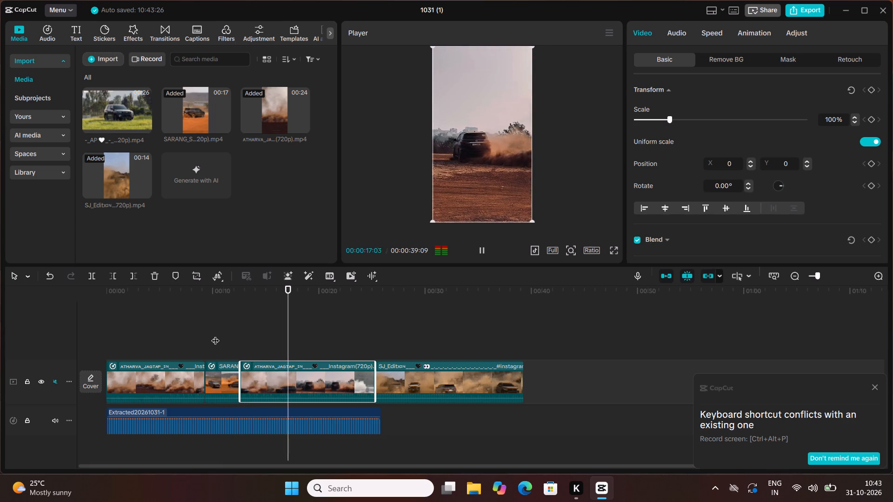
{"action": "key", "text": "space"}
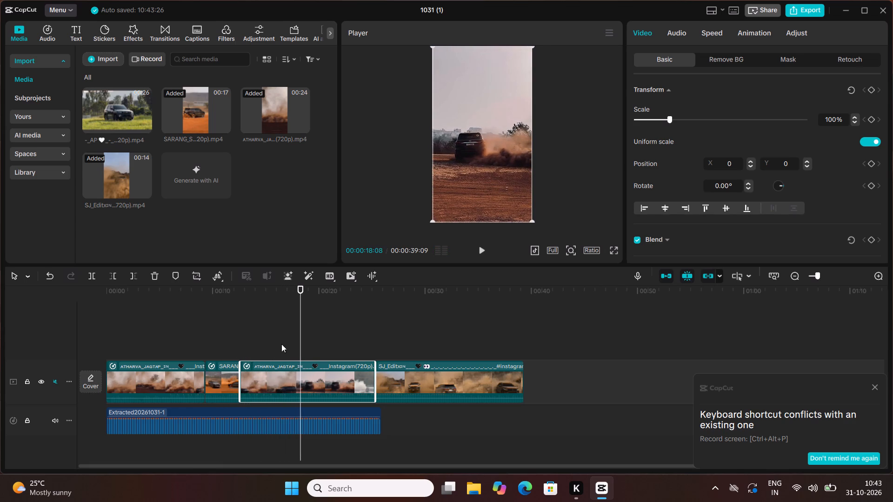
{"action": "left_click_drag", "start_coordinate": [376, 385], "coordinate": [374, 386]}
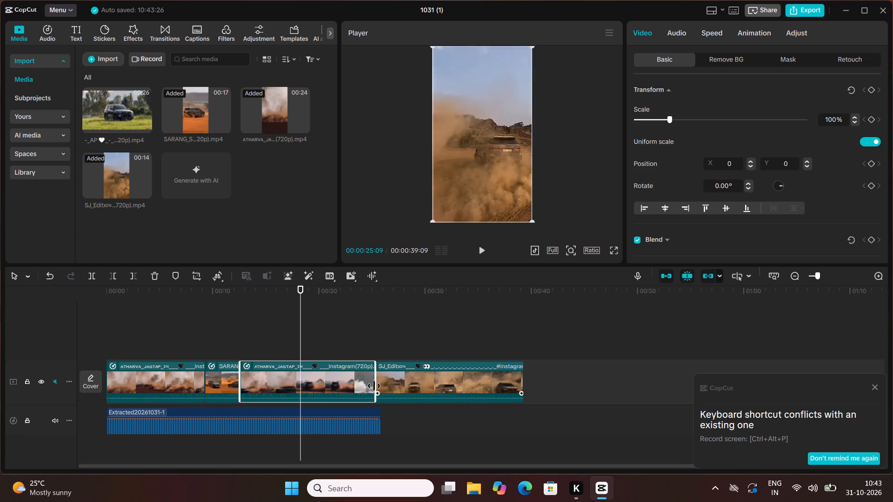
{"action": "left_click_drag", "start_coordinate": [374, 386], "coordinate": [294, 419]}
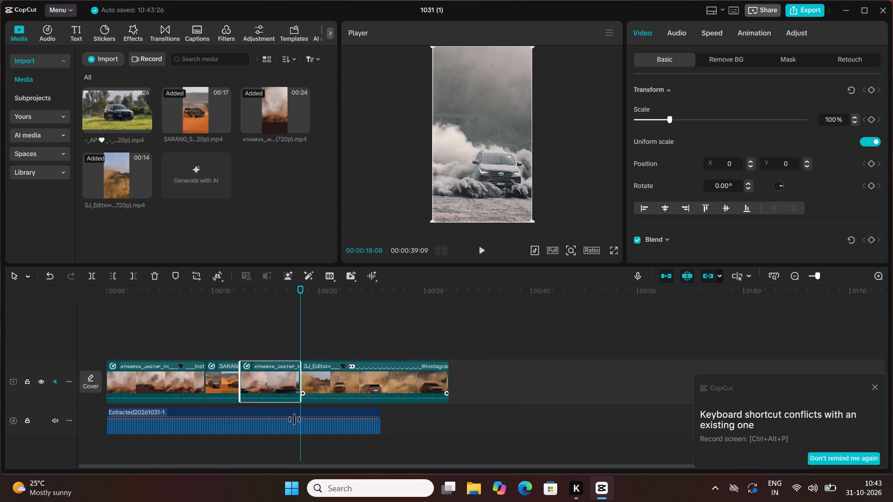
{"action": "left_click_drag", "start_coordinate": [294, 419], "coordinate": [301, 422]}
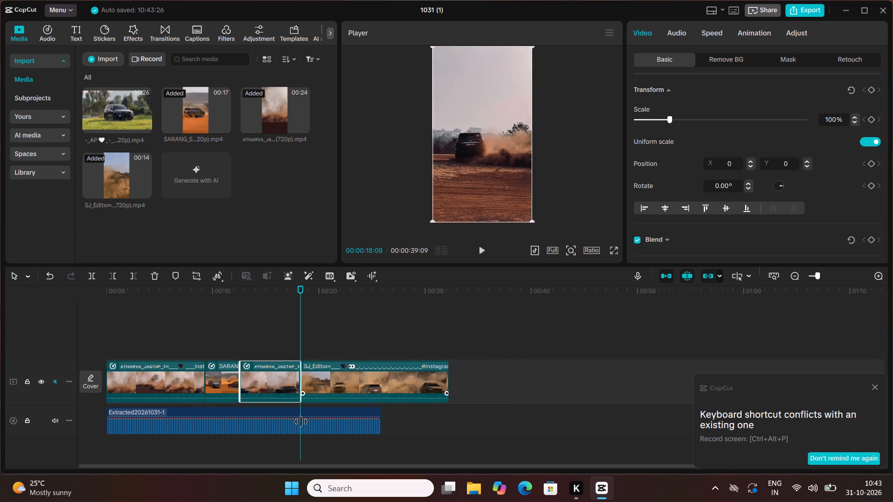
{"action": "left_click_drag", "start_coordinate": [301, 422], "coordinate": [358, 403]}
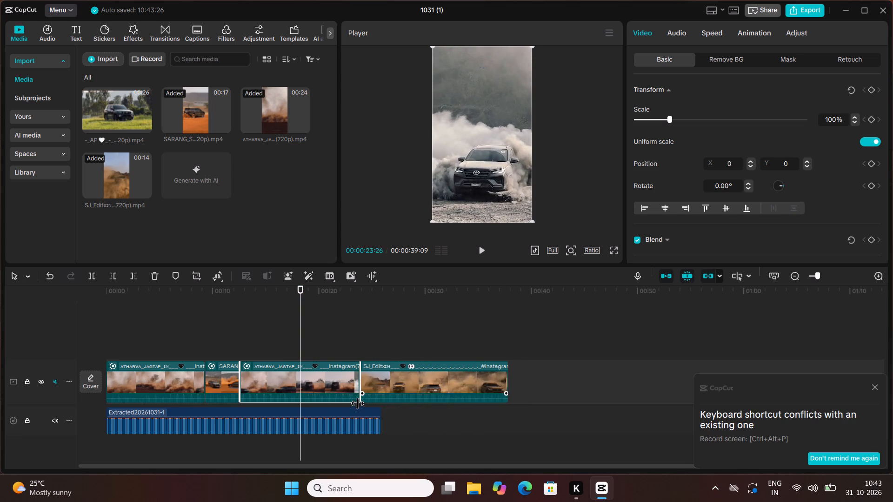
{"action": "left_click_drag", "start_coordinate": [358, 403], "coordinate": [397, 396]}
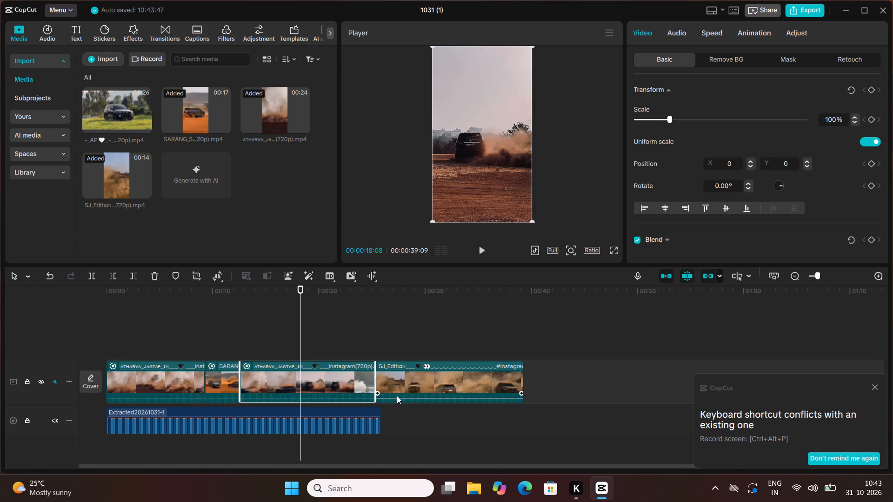
Split the second dusty SUV clip at 00:00:20:05, around the change to the grey dust shot.
{"action": "key", "text": "space"}
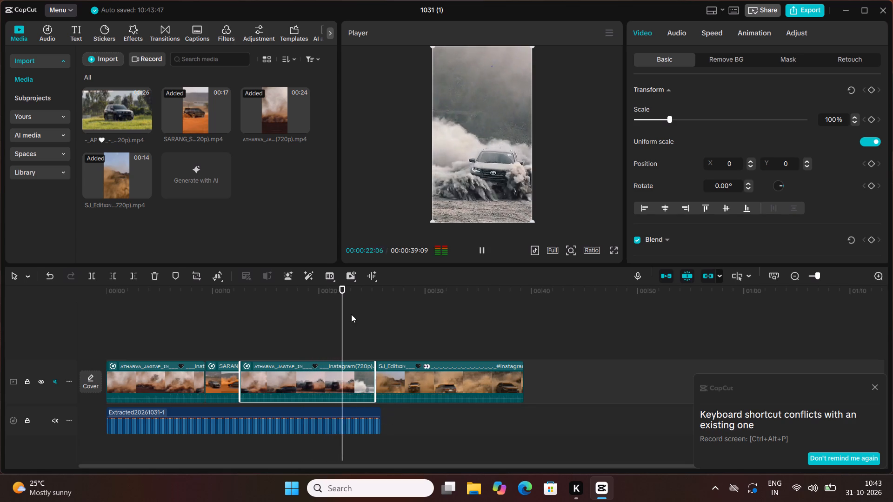
{"action": "left_click_drag", "start_coordinate": [348, 299], "coordinate": [304, 322]}
{"action": "key", "text": "space"}
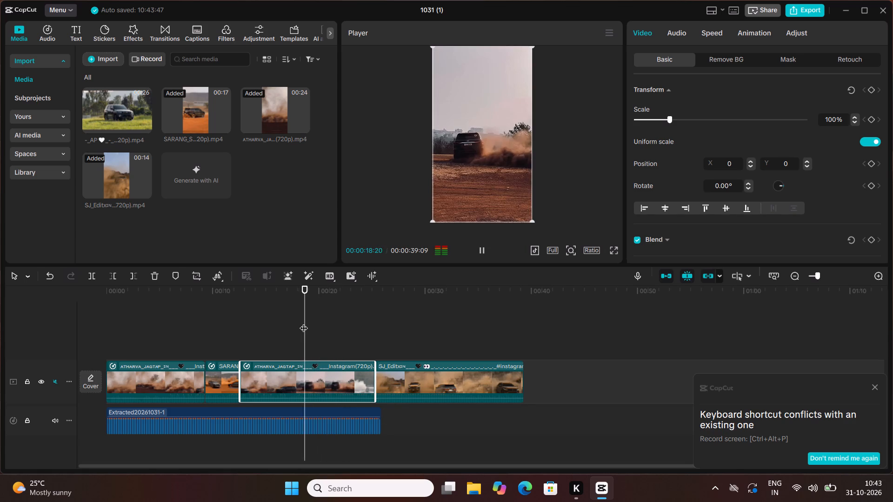
{"action": "key", "text": "space"}
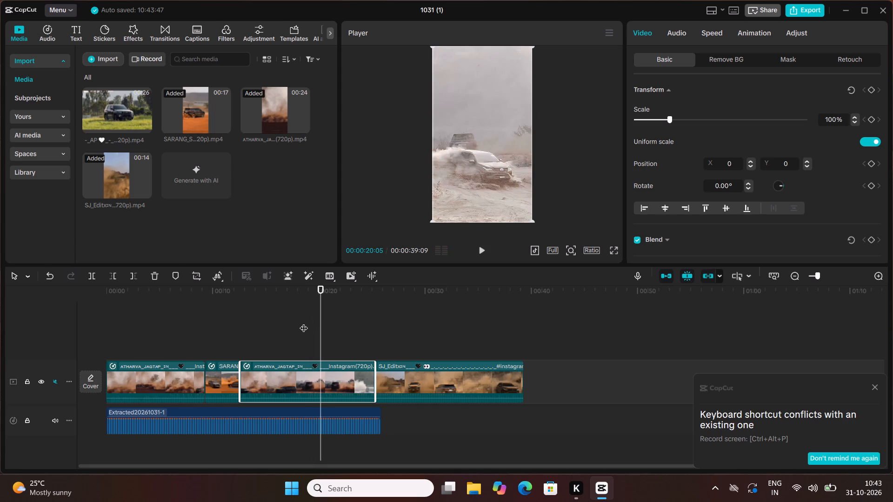
{"action": "left_click", "coordinate": [320, 386]}
{"action": "left_click", "coordinate": [90, 277]}
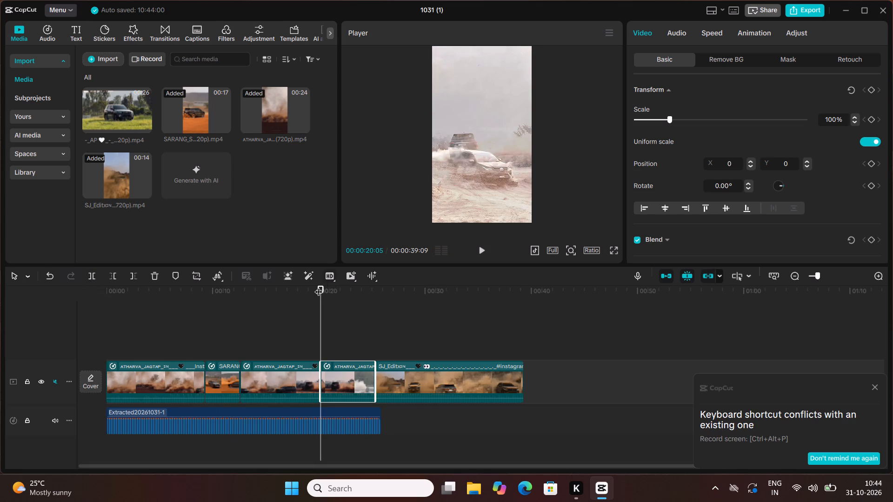
Trim the end of the first part of the split dusty SUV clip back to just after 00:00:18:06 and check the new cut.
{"action": "left_click_drag", "start_coordinate": [319, 286], "coordinate": [280, 293]}
{"action": "key", "text": "space"}
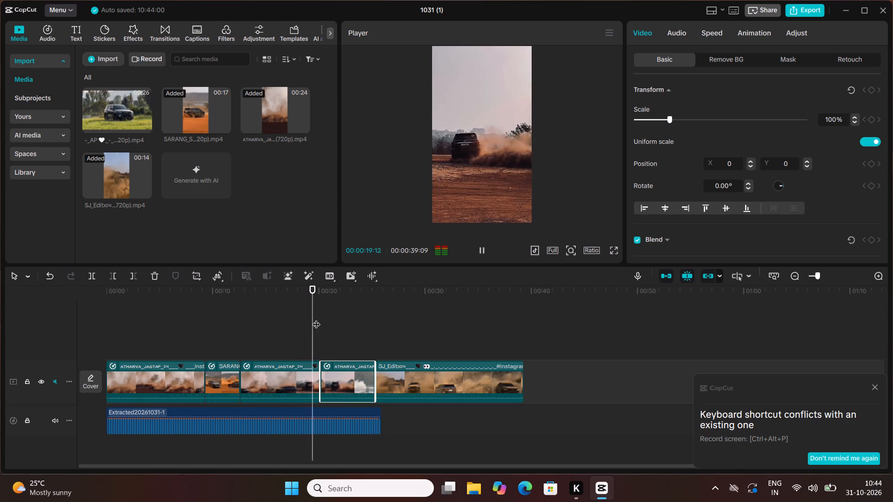
{"action": "left_click_drag", "start_coordinate": [314, 316], "coordinate": [293, 320]}
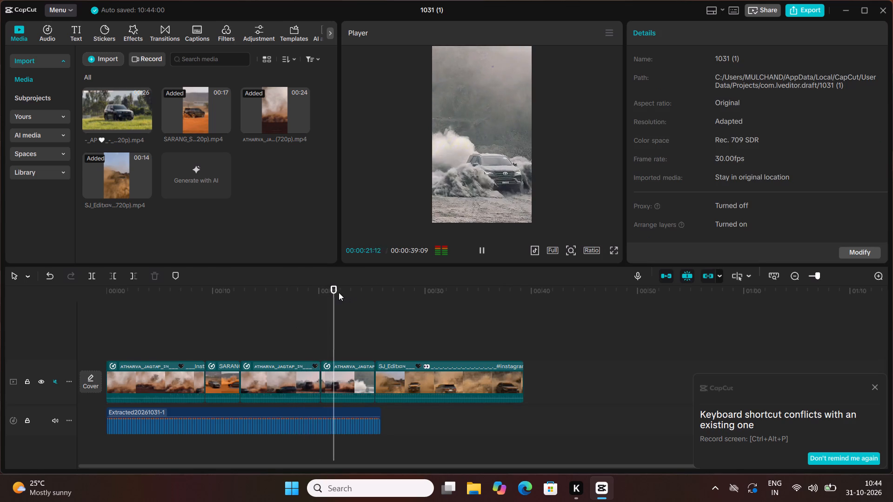
{"action": "left_click_drag", "start_coordinate": [339, 292], "coordinate": [259, 315]}
{"action": "key", "text": "space"}
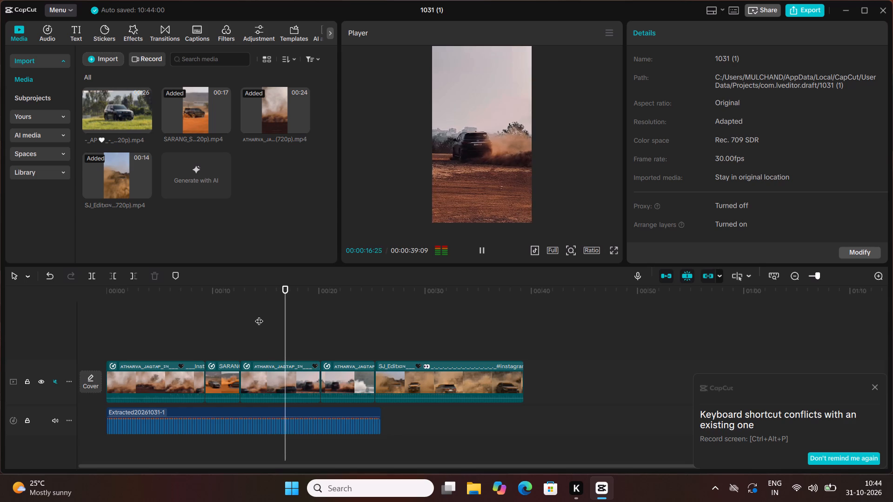
{"action": "key", "text": "space"}
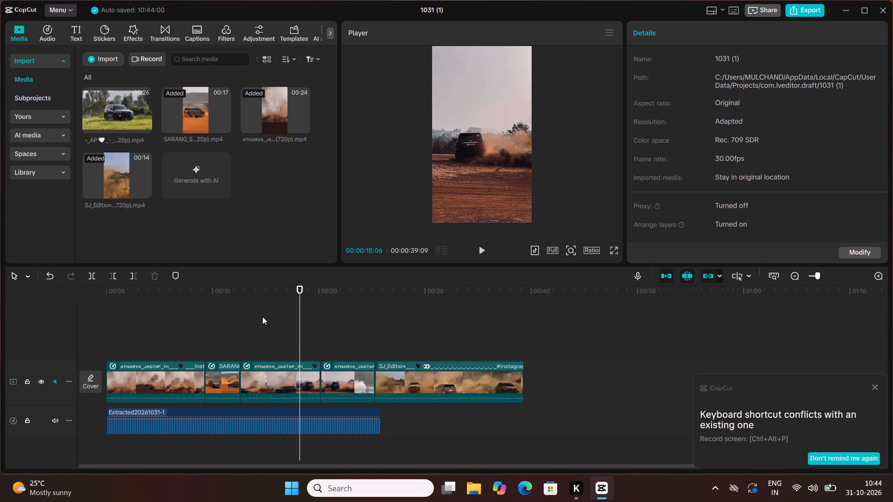
{"action": "left_click", "coordinate": [307, 381]}
{"action": "left_click_drag", "start_coordinate": [323, 383], "coordinate": [304, 386]}
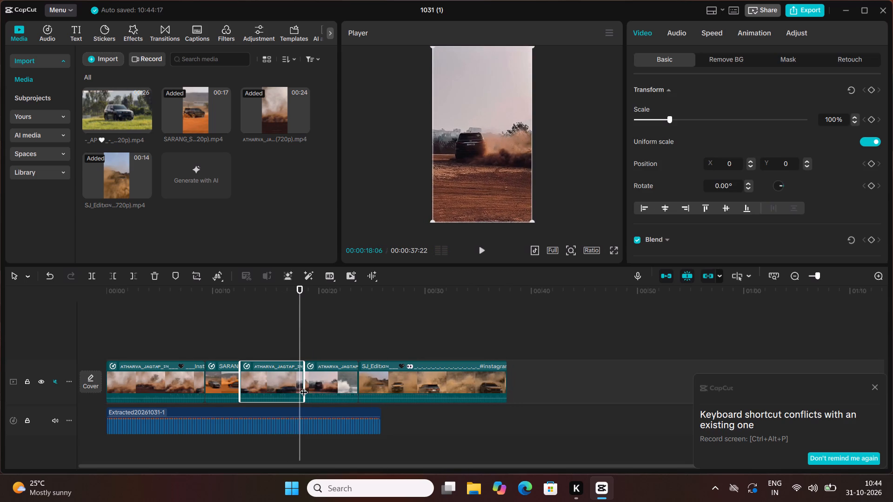
{"action": "key", "text": "space"}
{"action": "key", "text": "space"}
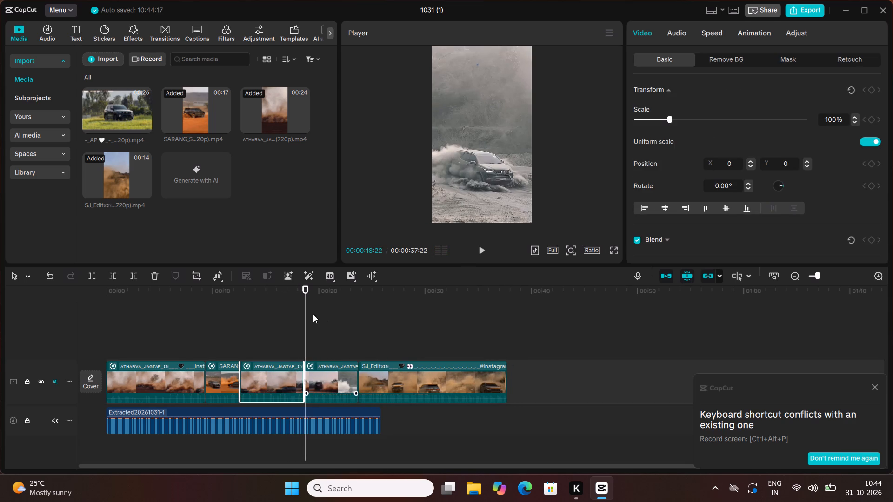
Trim about 7 frames off the end of the dusty SUV clip before the grey dust clip and play across the cut.
{"action": "left_click_drag", "start_coordinate": [303, 300], "coordinate": [291, 306]}
{"action": "key", "text": "space"}
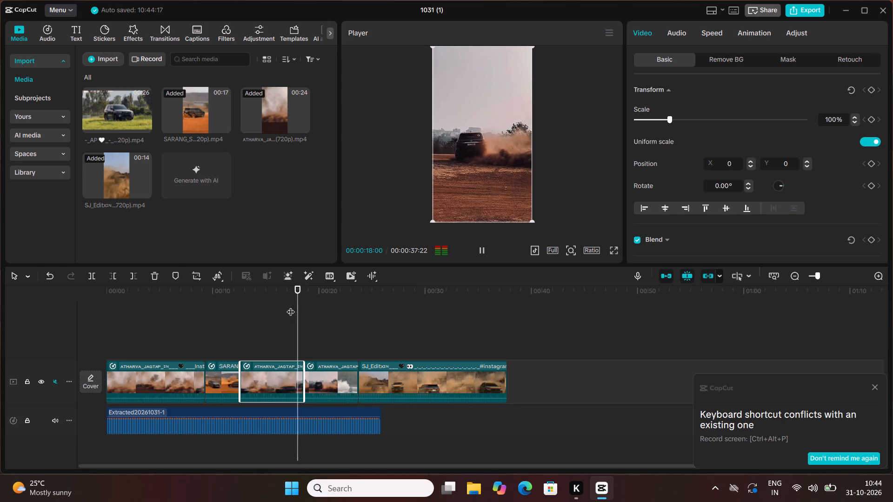
{"action": "left_click", "coordinate": [303, 361]}
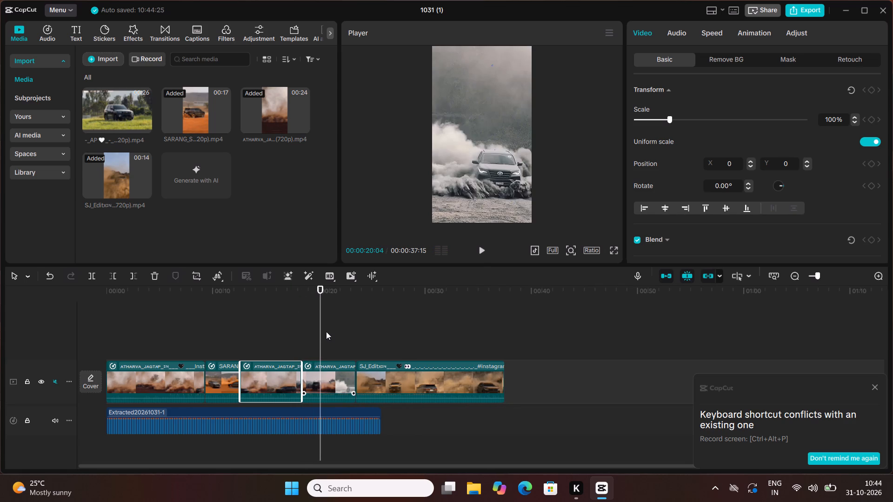
{"action": "left_click_drag", "start_coordinate": [320, 330], "coordinate": [286, 337]}
{"action": "key", "text": "space"}
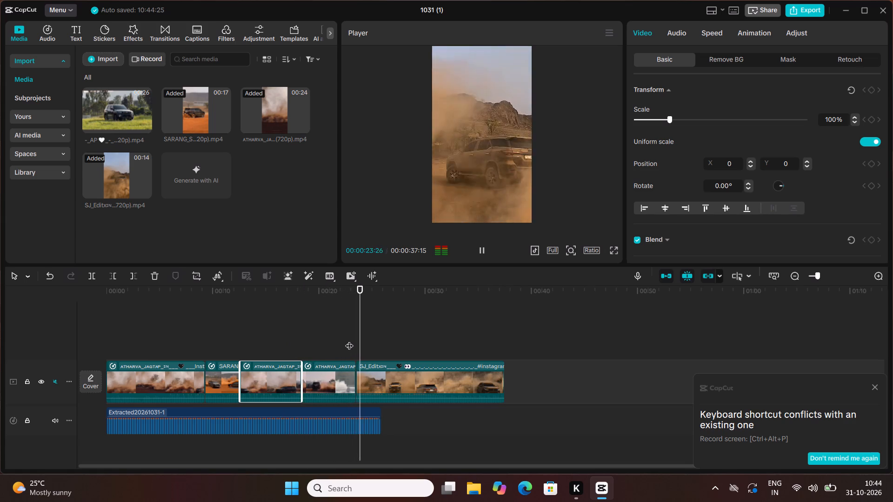
{"action": "key", "text": "space"}
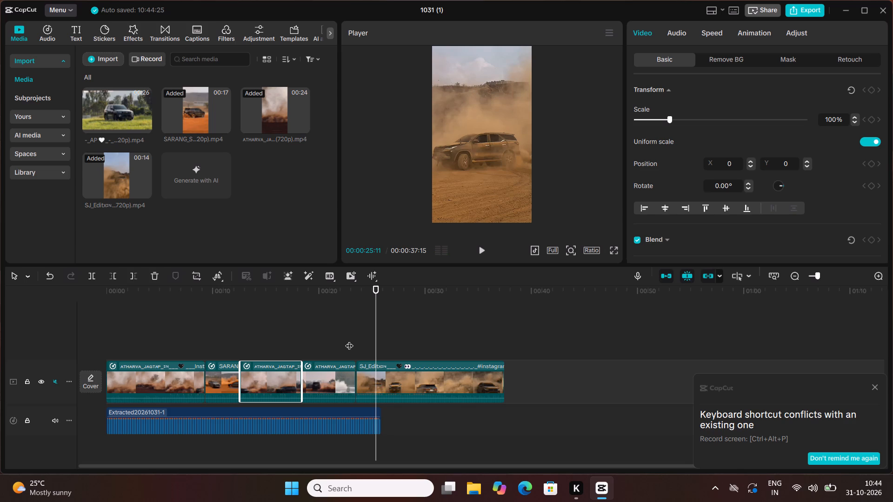
Play further through the SJ_Edit desert clip and move it ahead of the grey dust clip.
{"action": "key", "text": "space"}
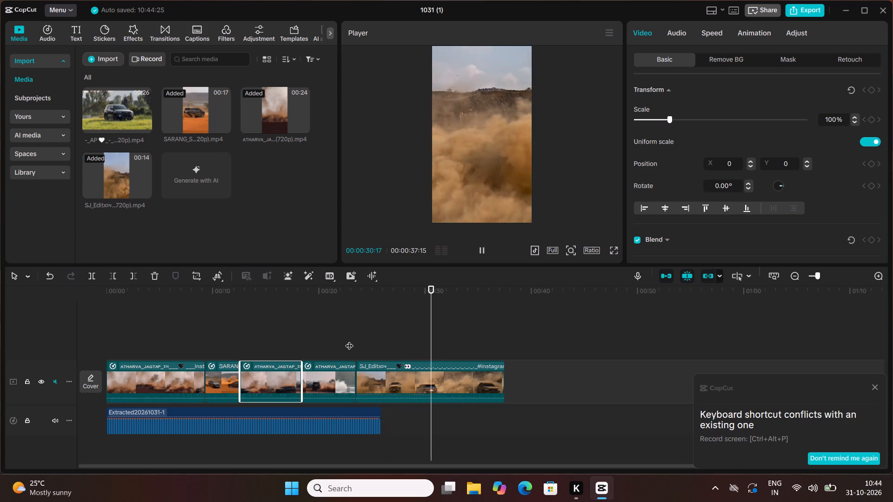
{"action": "key", "text": "space"}
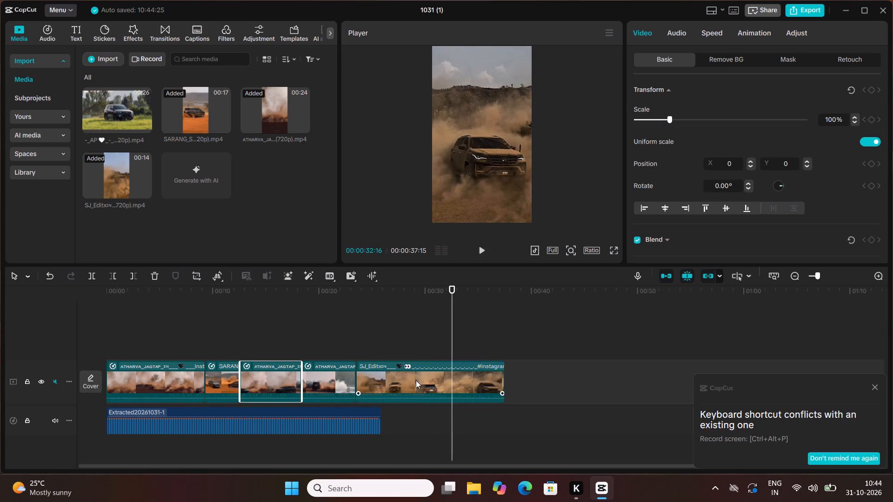
{"action": "left_click_drag", "start_coordinate": [416, 380], "coordinate": [315, 379]}
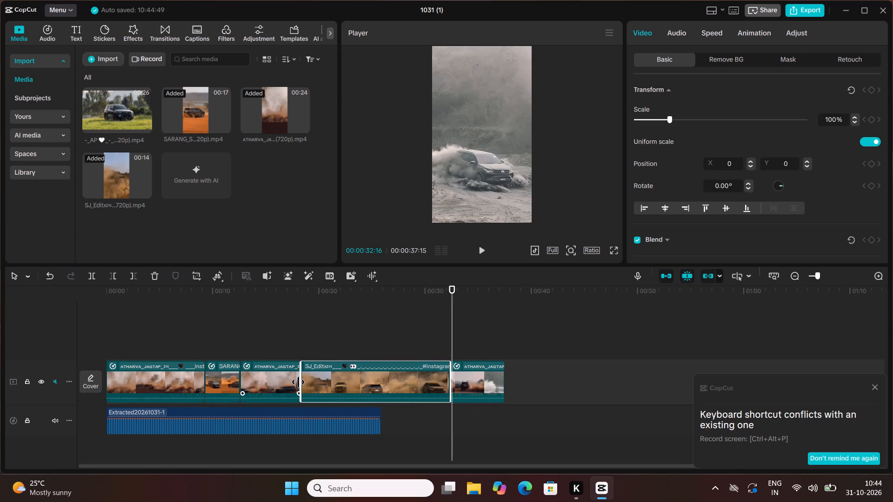
Trim about 8 seconds off the start of the SJ_Edit desert clip and play its new opening.
{"action": "left_click_drag", "start_coordinate": [298, 382], "coordinate": [386, 407]}
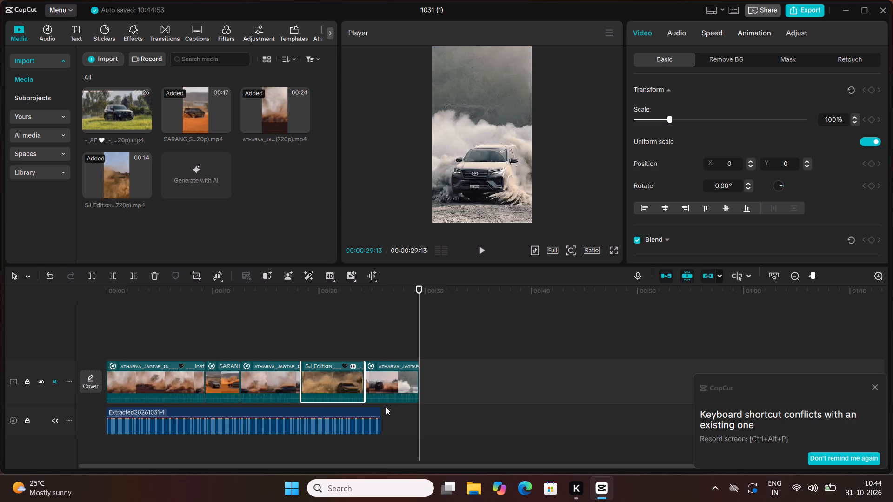
{"action": "left_click_drag", "start_coordinate": [420, 288], "coordinate": [292, 333]}
{"action": "key", "text": "space"}
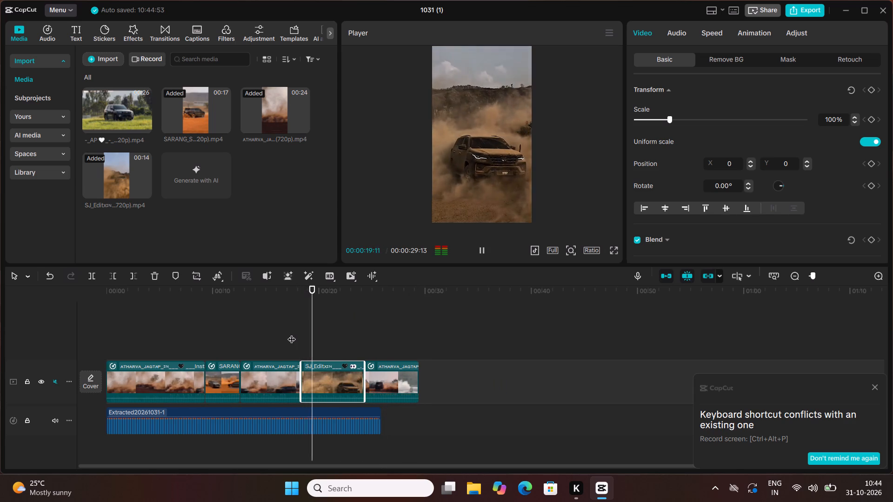
{"action": "key", "text": "space"}
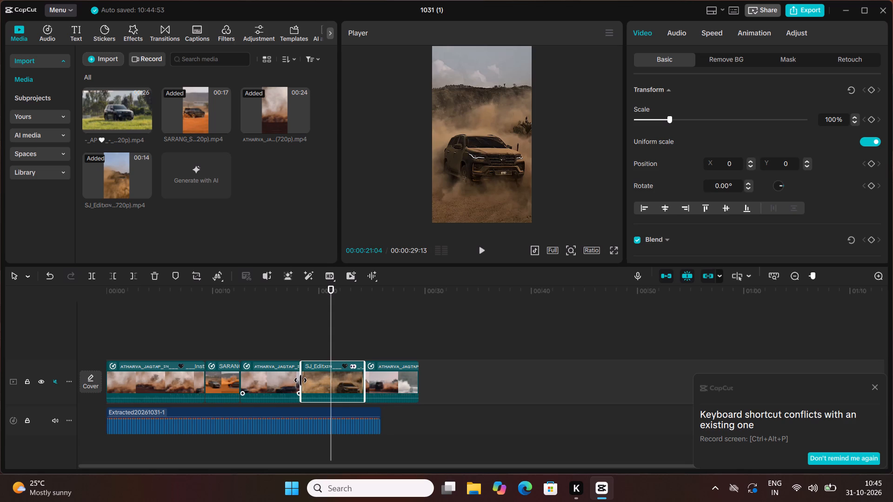
Extend the start of the SJ_Edit desert clip back by about 2 seconds and replay the transition into it.
{"action": "left_click_drag", "start_coordinate": [300, 380], "coordinate": [278, 382]}
{"action": "key", "text": "space"}
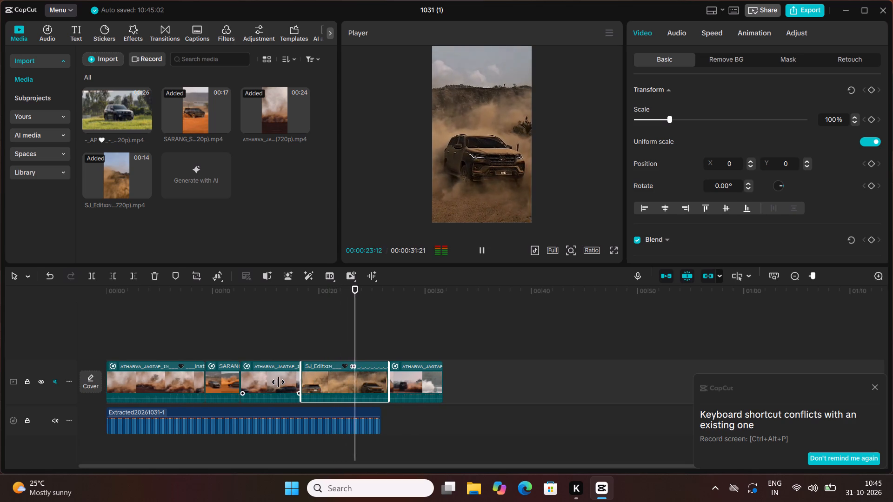
{"action": "key", "text": "space"}
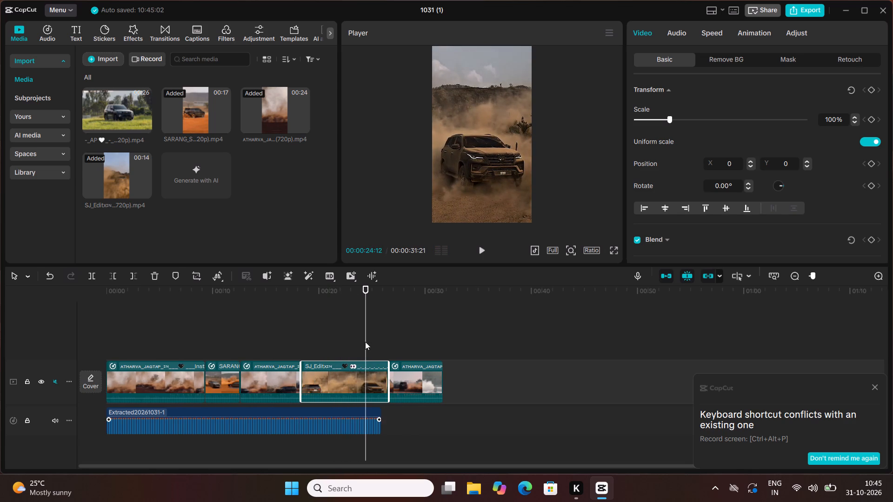
{"action": "left_click_drag", "start_coordinate": [366, 302], "coordinate": [277, 321]}
{"action": "key", "text": "space"}
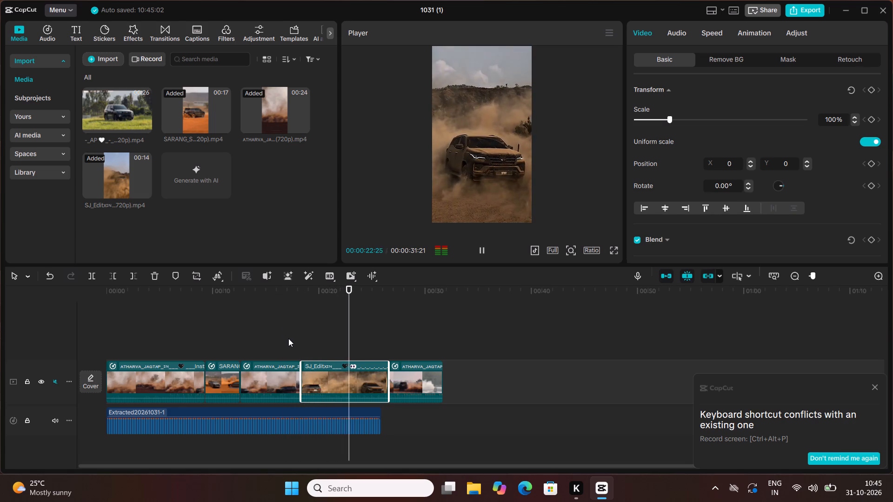
{"action": "key", "text": "space"}
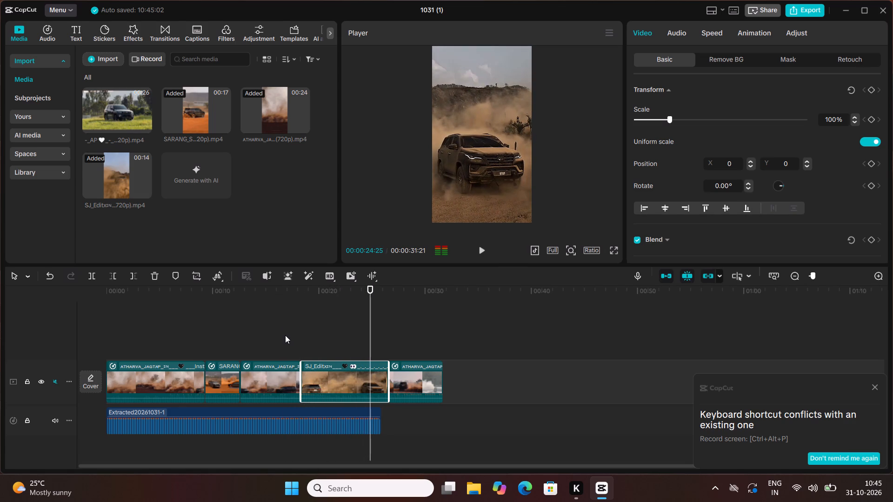
{"action": "left_click_drag", "start_coordinate": [370, 309], "coordinate": [290, 337]}
{"action": "key", "text": "space"}
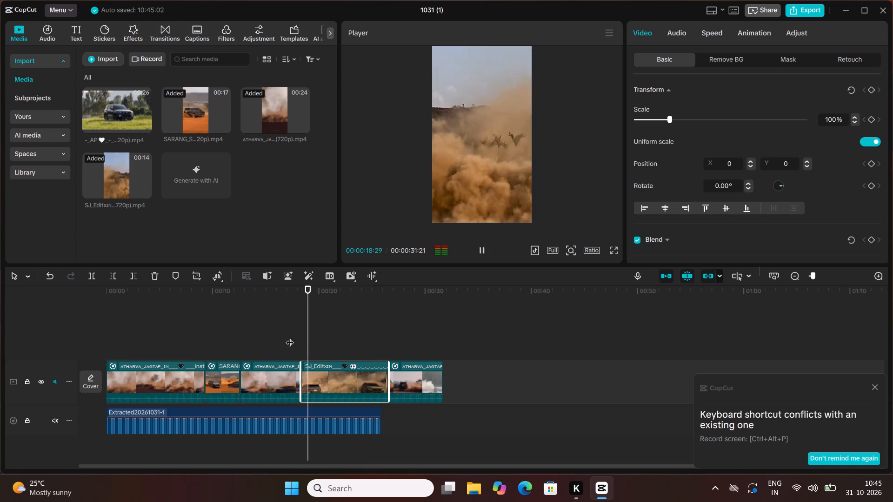
{"action": "key", "text": "space"}
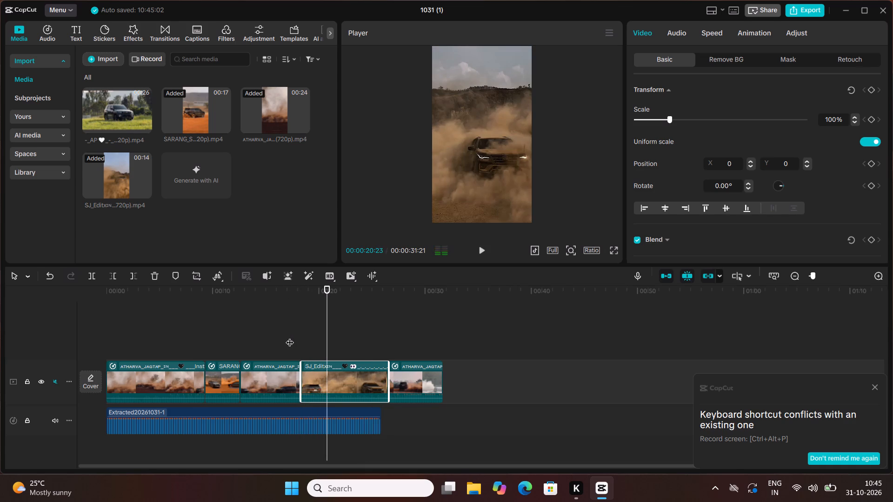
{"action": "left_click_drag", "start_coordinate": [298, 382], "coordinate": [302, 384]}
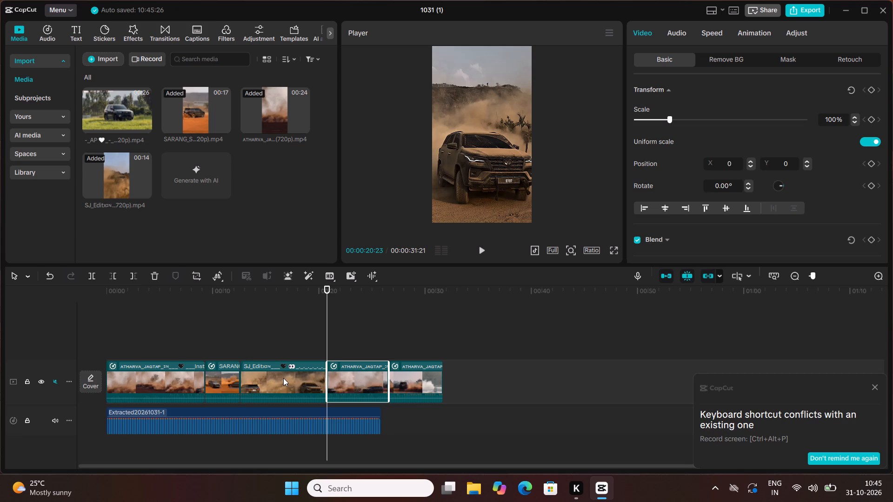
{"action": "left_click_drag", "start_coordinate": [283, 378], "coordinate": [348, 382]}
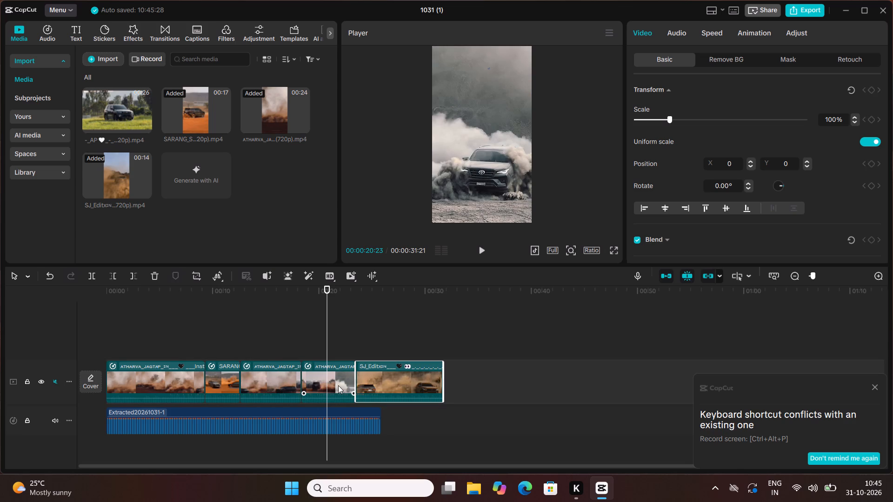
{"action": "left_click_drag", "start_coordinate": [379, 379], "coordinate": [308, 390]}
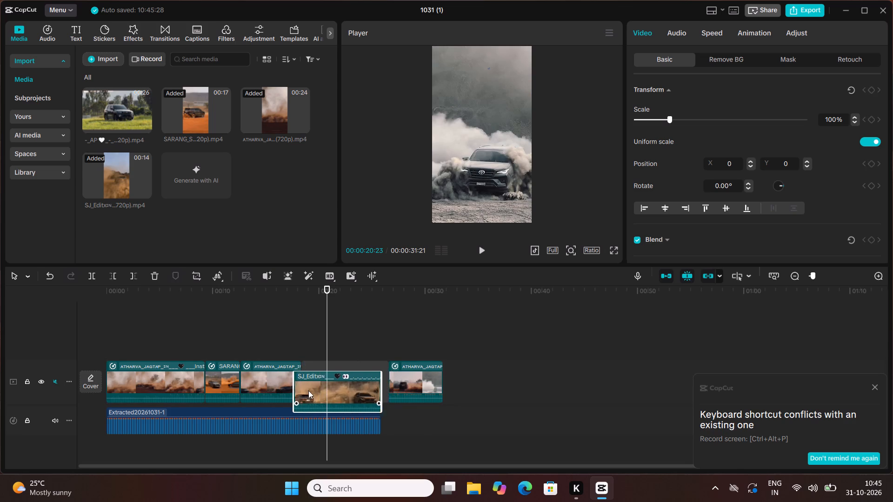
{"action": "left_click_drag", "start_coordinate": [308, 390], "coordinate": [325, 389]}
Trim about 15 frames off the start of the SJ_Edit desert clip and play from the cut.
{"action": "left_click_drag", "start_coordinate": [300, 382], "coordinate": [300, 382]}
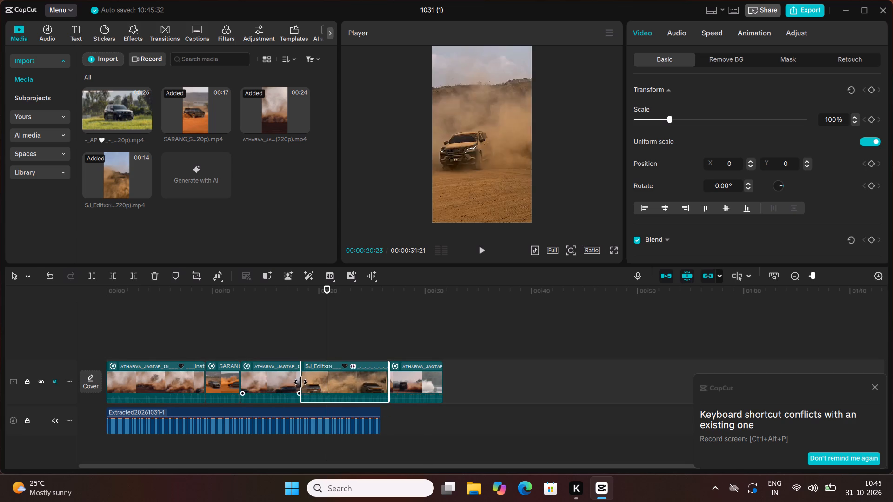
{"action": "left_click_drag", "start_coordinate": [300, 382], "coordinate": [307, 385]}
{"action": "left_click_drag", "start_coordinate": [324, 311], "coordinate": [304, 319]}
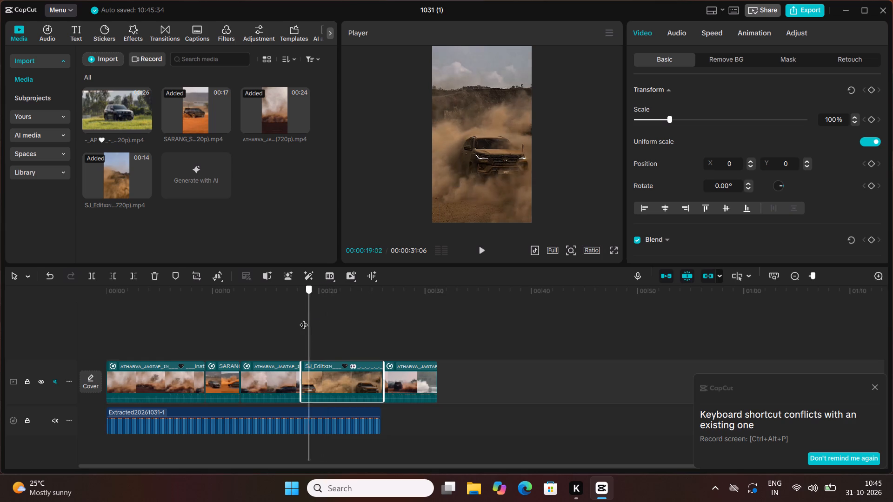
{"action": "left_click_drag", "start_coordinate": [304, 319], "coordinate": [301, 319]}
{"action": "key", "text": "space"}
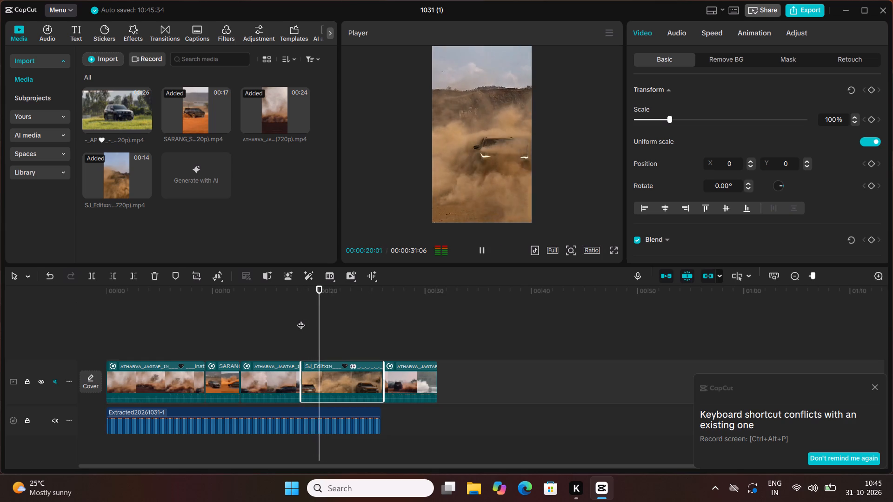
{"action": "key", "text": "space"}
Trim about 1 second more off the start of the SJ_Edit desert clip and replay the cut.
{"action": "left_click_drag", "start_coordinate": [300, 372], "coordinate": [304, 373]}
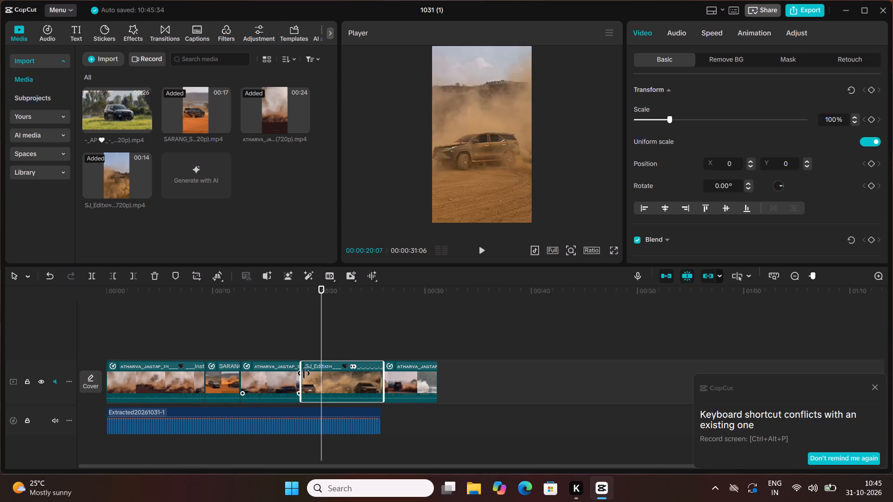
{"action": "left_click_drag", "start_coordinate": [304, 373], "coordinate": [313, 375]}
{"action": "left_click_drag", "start_coordinate": [318, 303], "coordinate": [290, 316]}
{"action": "key", "text": "space"}
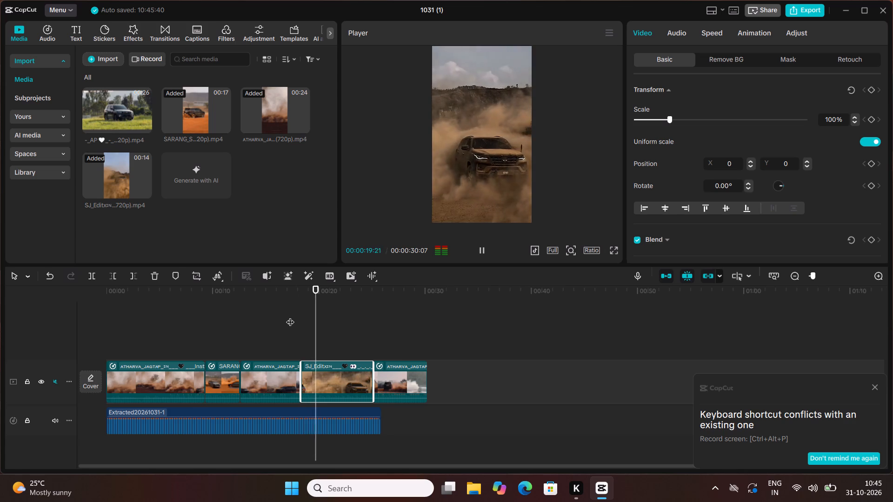
{"action": "key", "text": "space"}
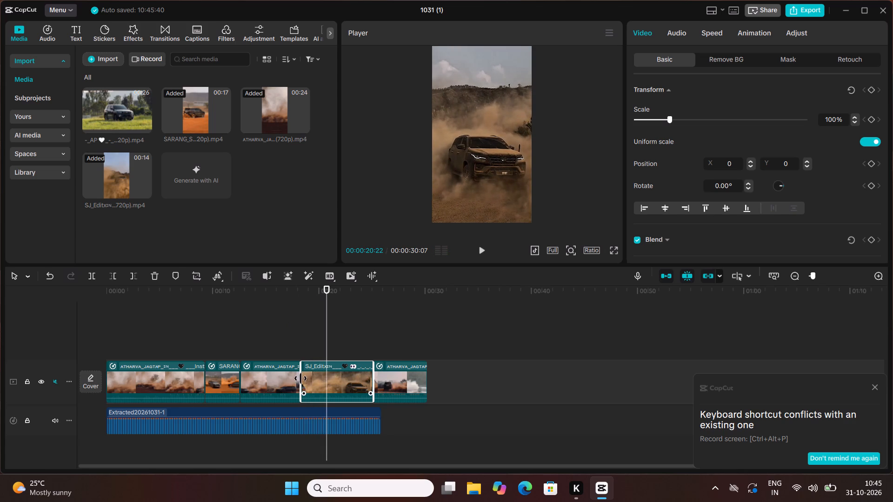
Trim about 21 more frames off the start of the SJ_Edit desert clip and play it through to 00:00:22:28.
{"action": "left_click_drag", "start_coordinate": [298, 381], "coordinate": [299, 382]}
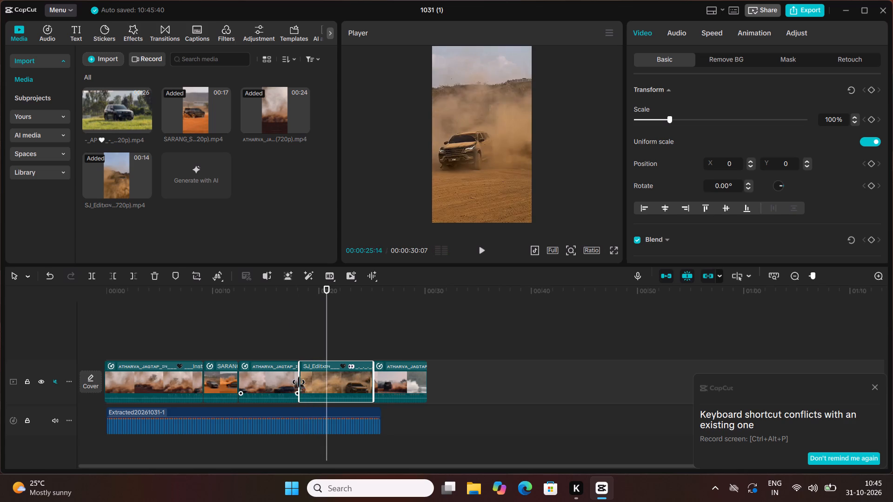
{"action": "left_click_drag", "start_coordinate": [299, 382], "coordinate": [307, 385]}
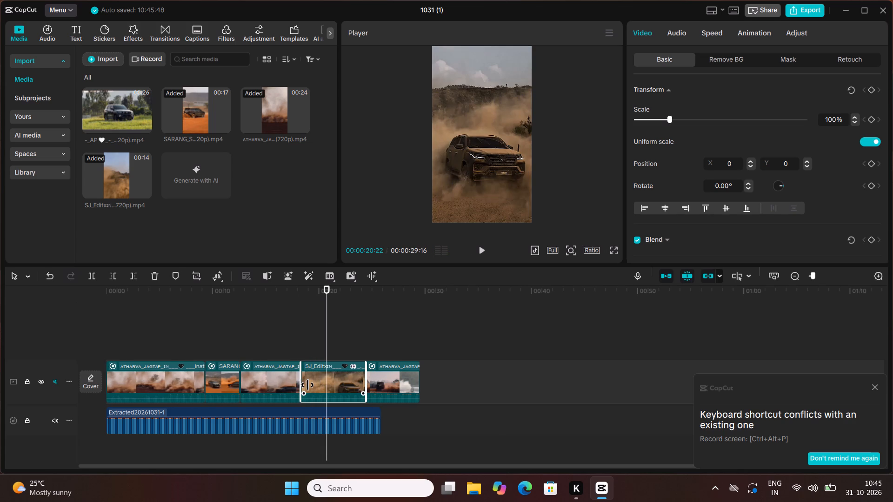
{"action": "key", "text": "space"}
{"action": "key", "text": "space"}
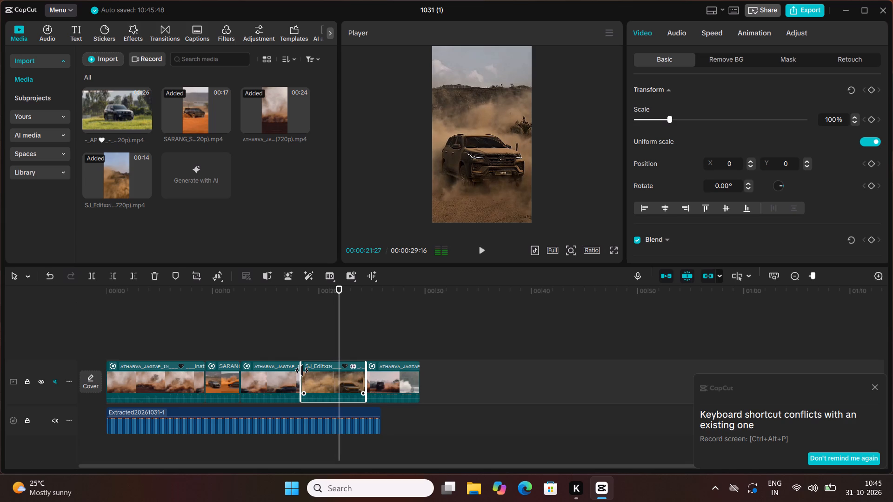
{"action": "left_click_drag", "start_coordinate": [339, 322], "coordinate": [298, 332]}
{"action": "key", "text": "space"}
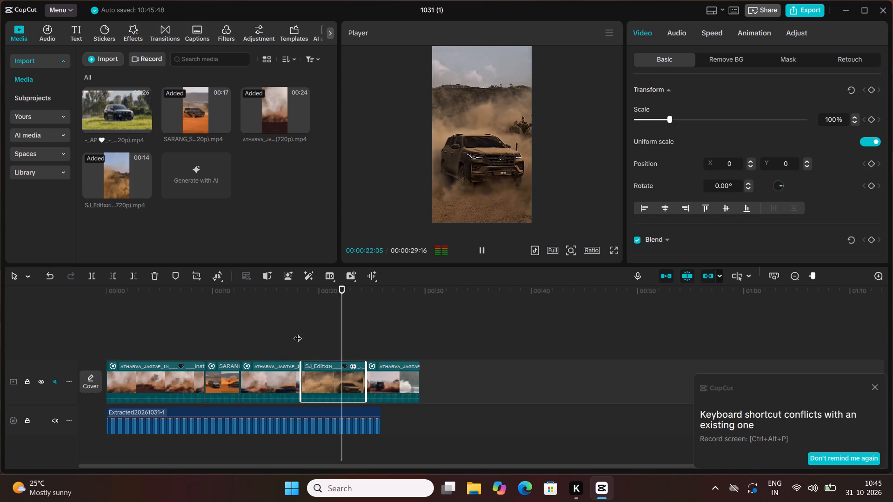
{"action": "key", "text": "space"}
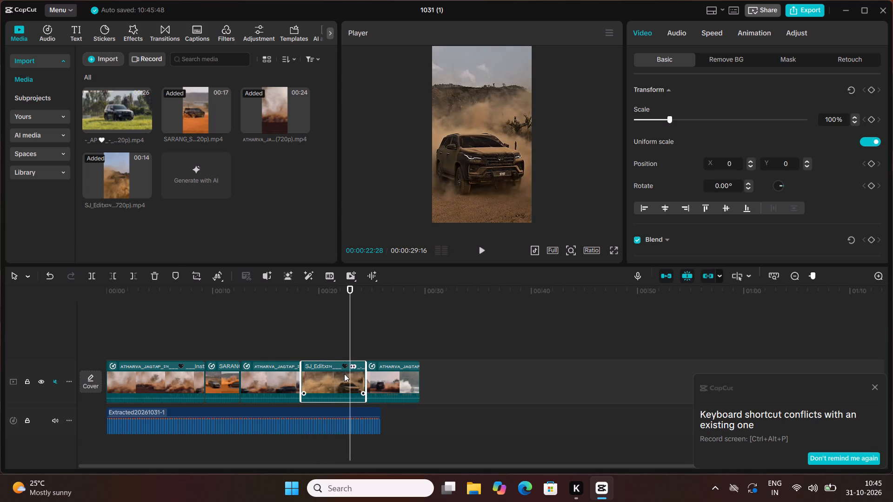
Trim just under 2 seconds off the end of the SJ_Edit desert clip and play its last part to 00:00:22:05.
{"action": "left_click", "coordinate": [344, 374]}
{"action": "left_click_drag", "start_coordinate": [365, 378], "coordinate": [345, 385]}
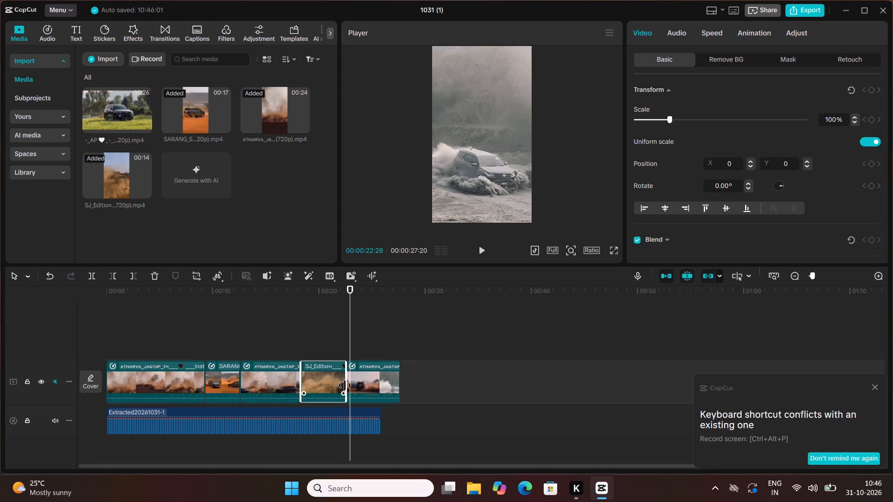
{"action": "left_click_drag", "start_coordinate": [346, 301], "coordinate": [332, 304]}
{"action": "key", "text": "space"}
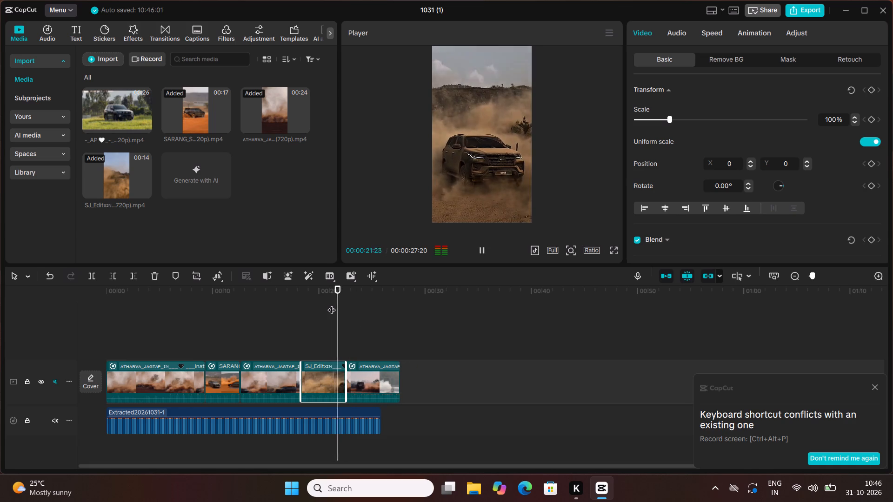
{"action": "key", "text": "space"}
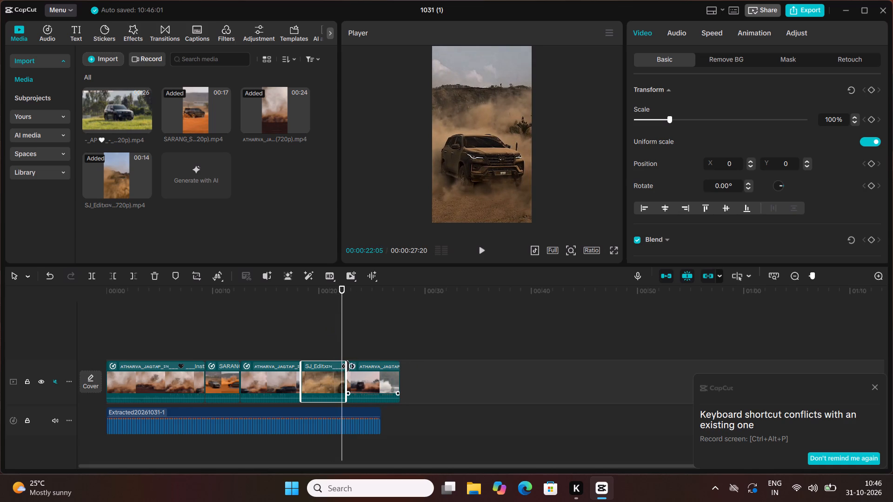
Trim about 11 more frames off the end of the SJ_Edit desert clip, to about 00:00:22:05, and replay its ending.
{"action": "left_click_drag", "start_coordinate": [348, 366], "coordinate": [340, 372]}
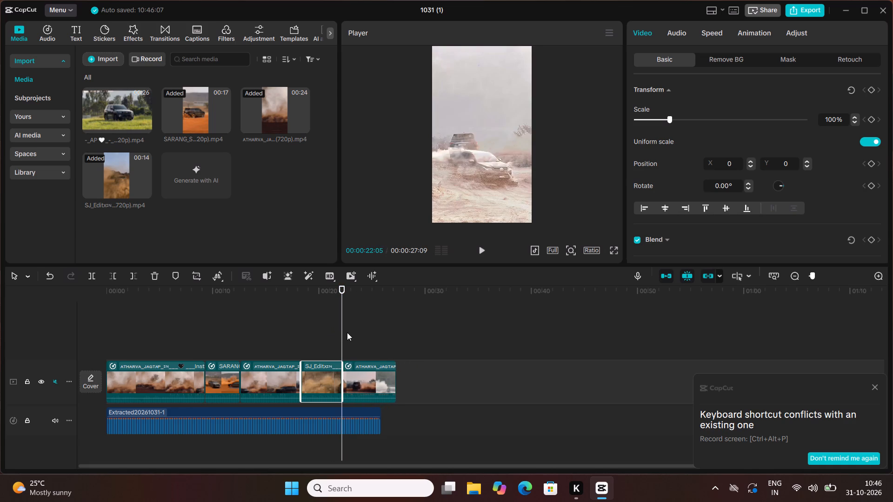
{"action": "left_click_drag", "start_coordinate": [345, 330], "coordinate": [329, 336]}
{"action": "key", "text": "space"}
{"action": "key", "text": "space"}
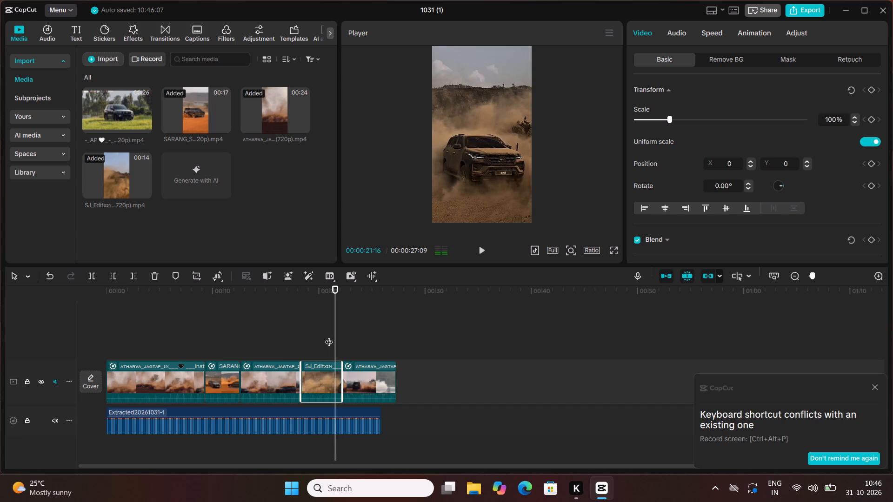
Trim about 19 more frames off the end of the SJ_Edit desert clip and play the whole edit from the start.
{"action": "left_click_drag", "start_coordinate": [345, 372], "coordinate": [336, 378]}
{"action": "left_click_drag", "start_coordinate": [336, 339], "coordinate": [0, 501]}
{"action": "key", "text": "space"}
Turn off timeline snapping, trim about 21 frames off the start of the last clip, and replay the cut to 00:00:23:24.
{"action": "type", "text": "n"}
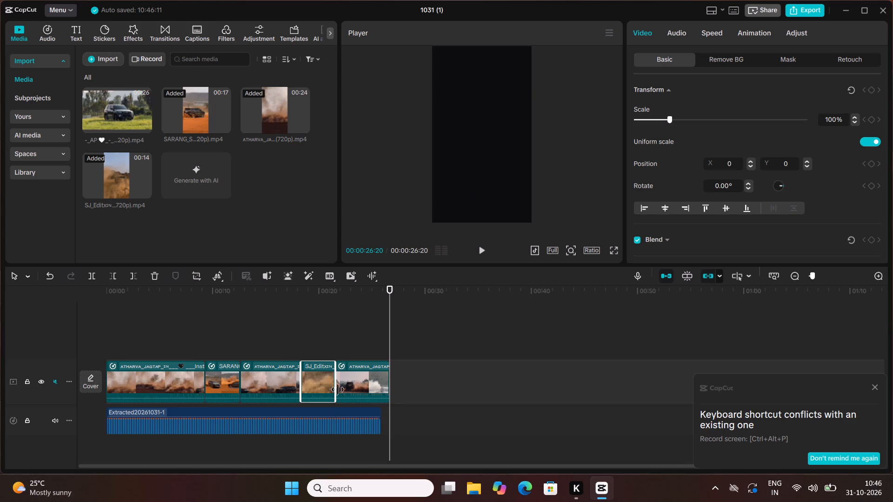
{"action": "double_click", "coordinate": [353, 387]}
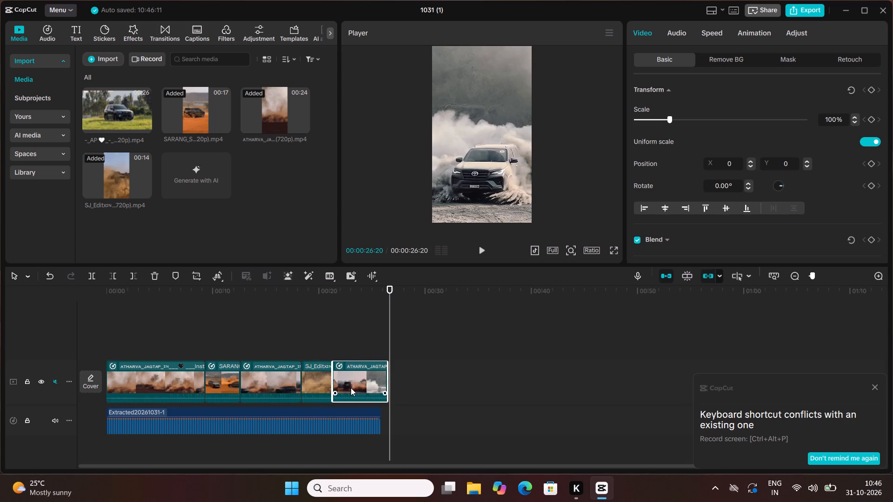
{"action": "left_click_drag", "start_coordinate": [335, 380], "coordinate": [344, 384]}
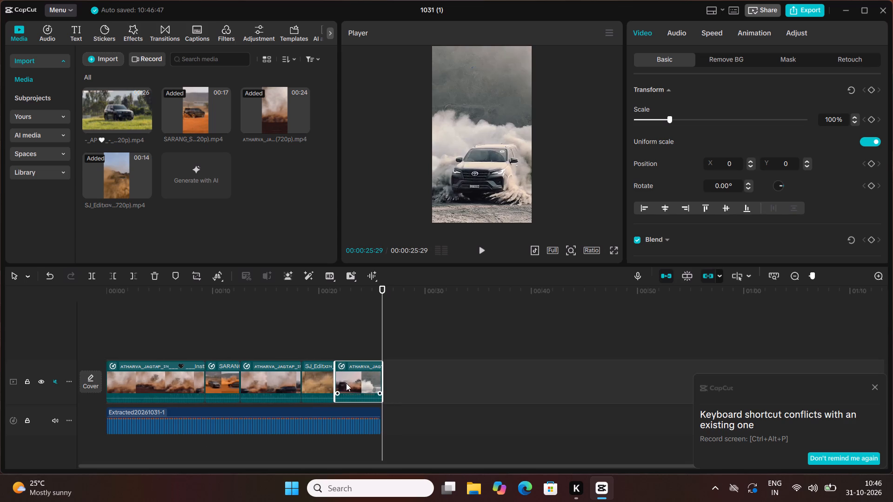
{"action": "left_click_drag", "start_coordinate": [373, 345], "coordinate": [378, 339]}
{"action": "left_click_drag", "start_coordinate": [386, 317], "coordinate": [373, 320]}
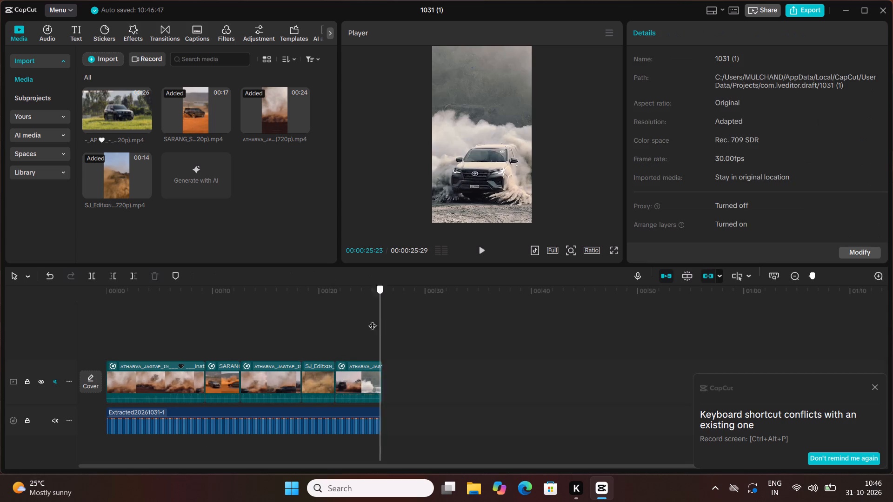
{"action": "left_click_drag", "start_coordinate": [373, 320], "coordinate": [330, 333]}
{"action": "key", "text": "space"}
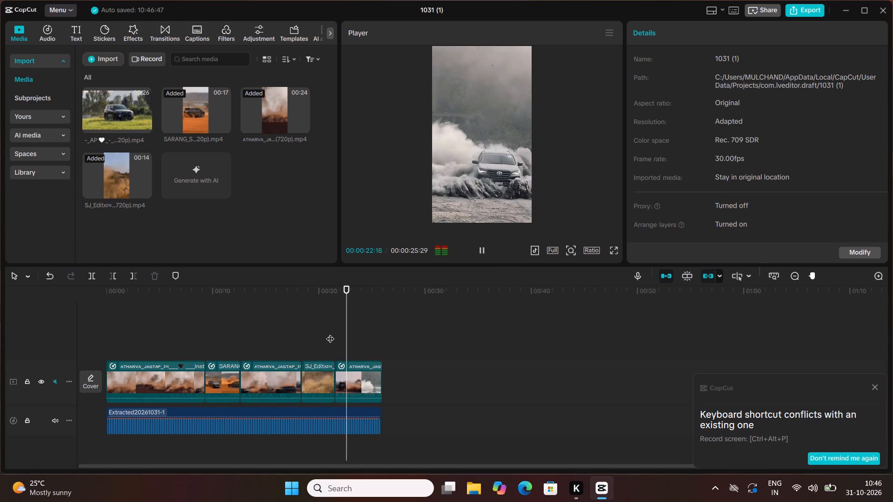
{"action": "key", "text": "space"}
{"action": "key", "text": "space"}
{"action": "key", "text": "space"}
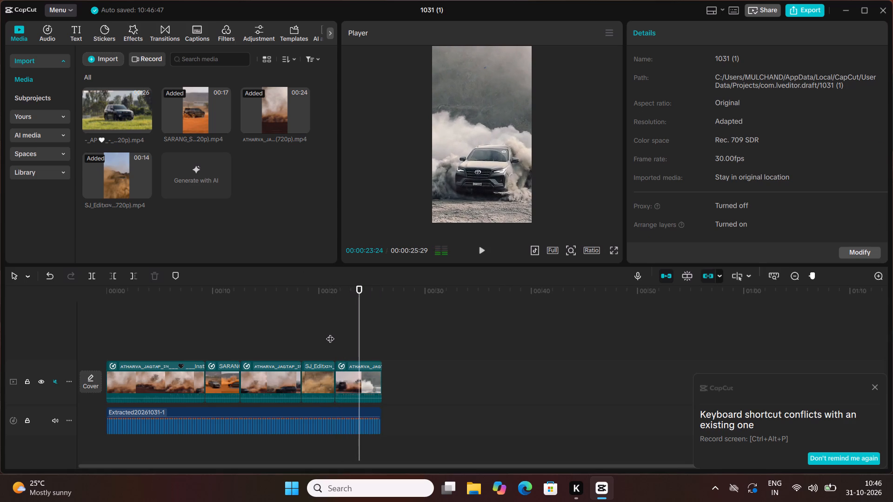
Fine-trim about 2 frames at the cut between the SJ_Edit desert clip and the last clip, and replay the ending.
{"action": "left_click", "coordinate": [353, 381]}
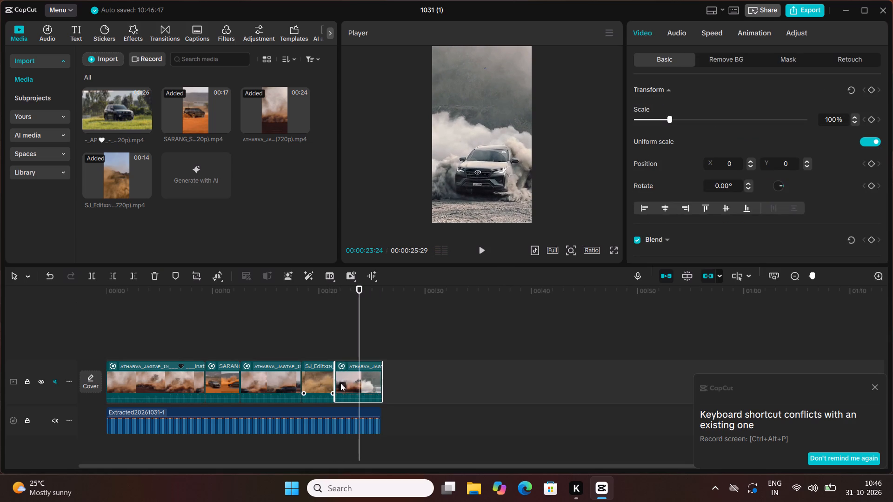
{"action": "left_click", "coordinate": [332, 383]}
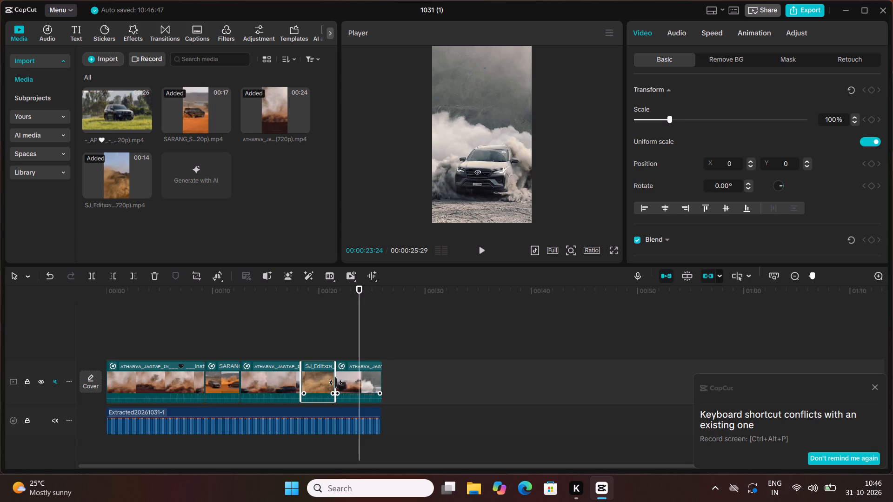
{"action": "left_click", "coordinate": [336, 383]}
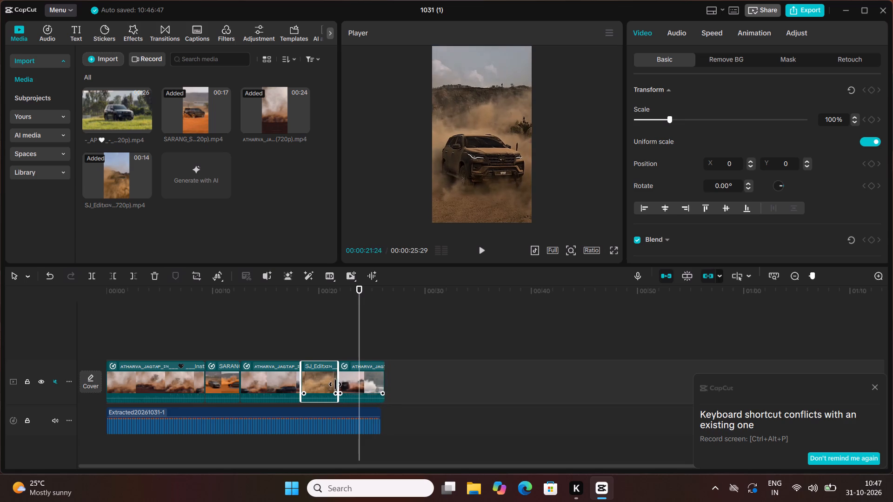
{"action": "left_click", "coordinate": [340, 375]}
{"action": "left_click", "coordinate": [340, 375]}
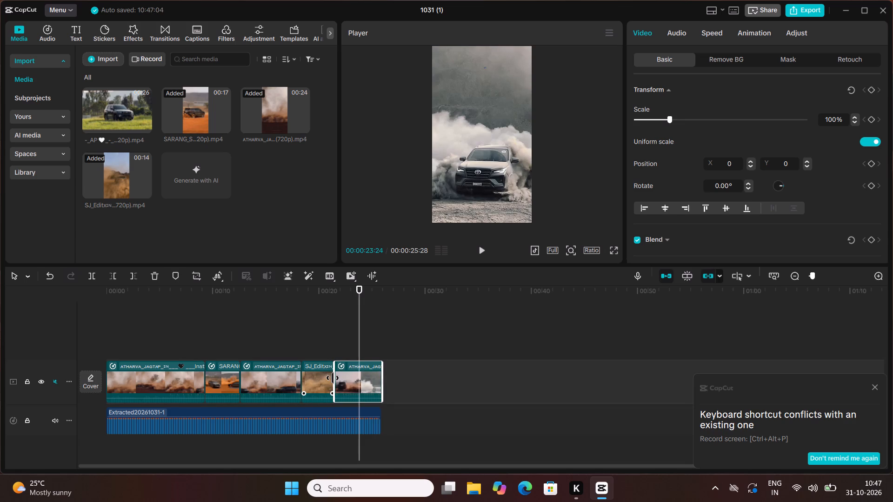
{"action": "left_click_drag", "start_coordinate": [333, 378], "coordinate": [338, 380]}
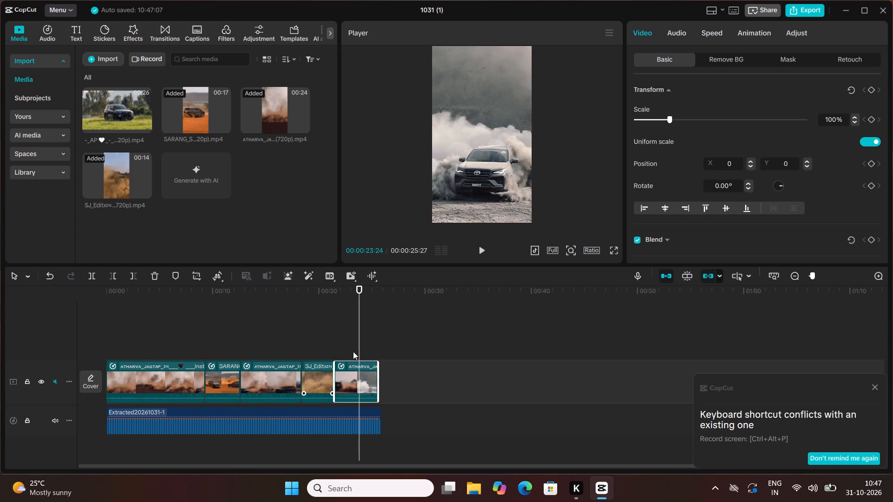
{"action": "left_click_drag", "start_coordinate": [356, 350], "coordinate": [339, 355]}
{"action": "key", "text": "space"}
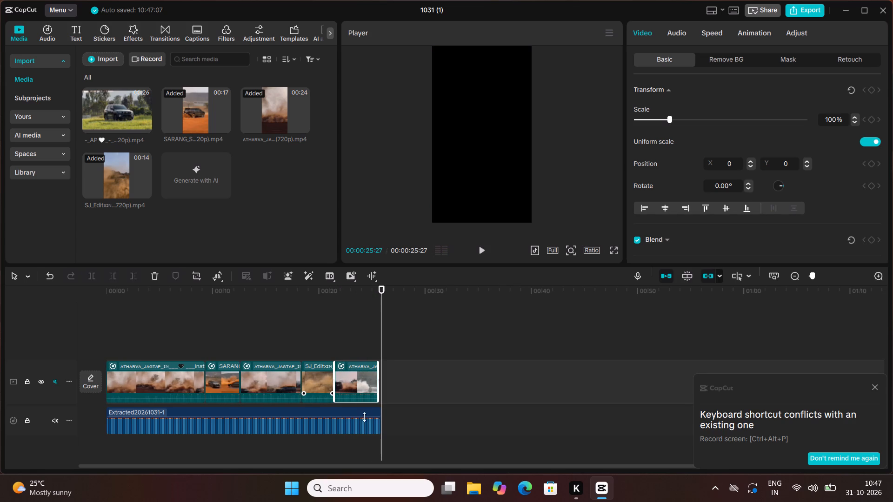
Play the whole edit twice from the start to the end to check the cuts against the music.
{"action": "left_click_drag", "start_coordinate": [386, 296], "coordinate": [0, 459]}
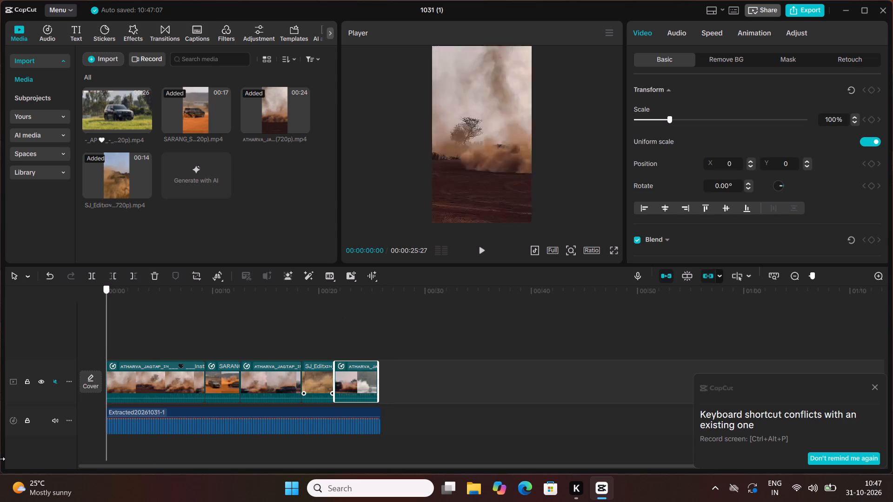
{"action": "key", "text": "space"}
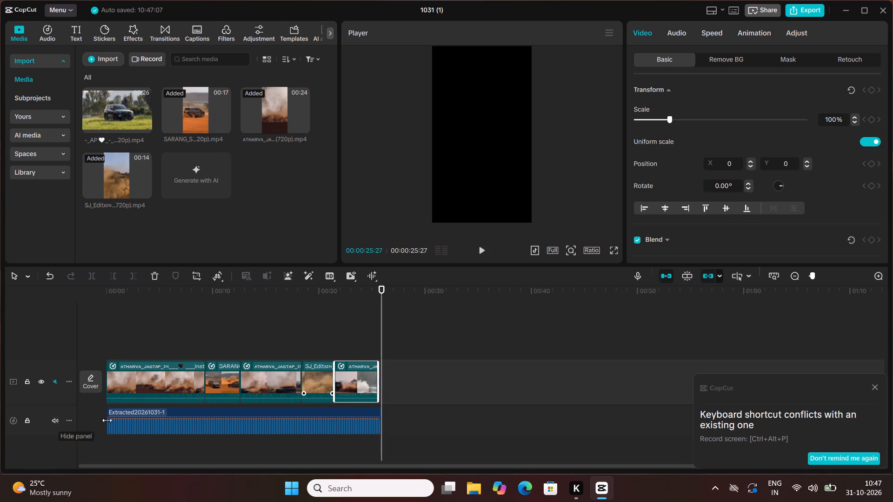
{"action": "left_click_drag", "start_coordinate": [379, 293], "coordinate": [37, 380]}
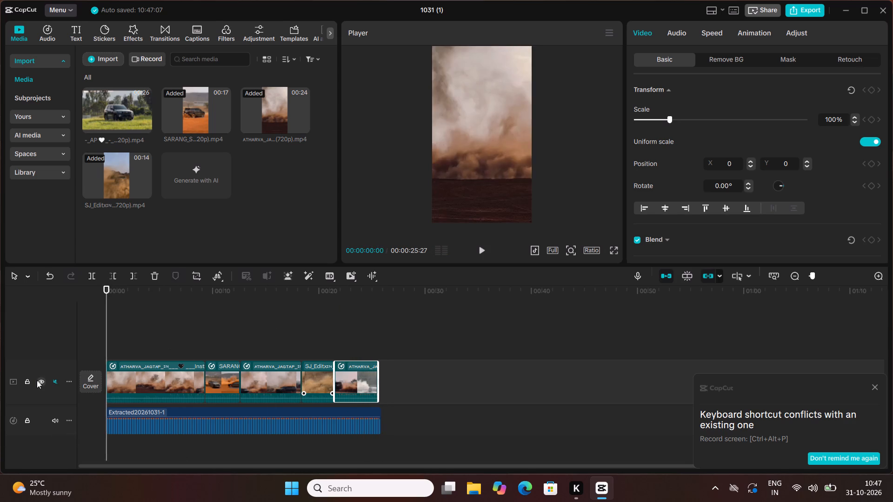
{"action": "key", "text": "space"}
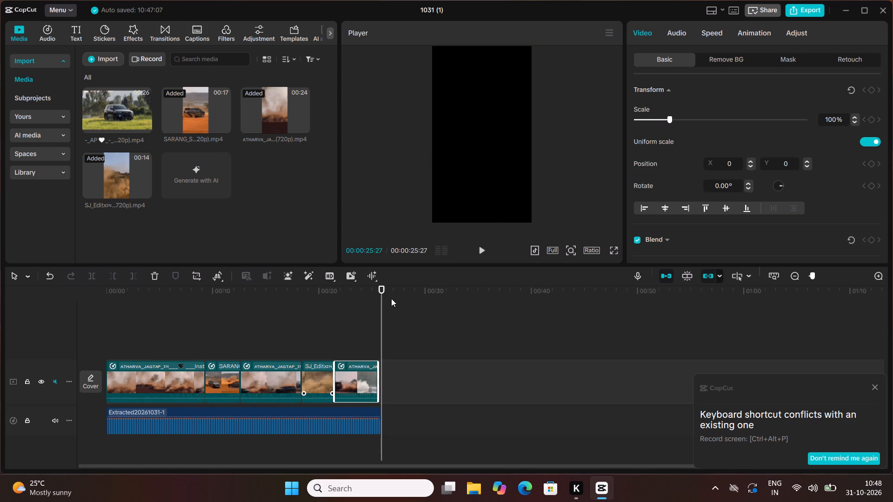
Move the playhead to the cut between the first two clips, at about 00:00:09:06, and open the video effects library.
{"action": "left_click_drag", "start_coordinate": [382, 295], "coordinate": [204, 356]}
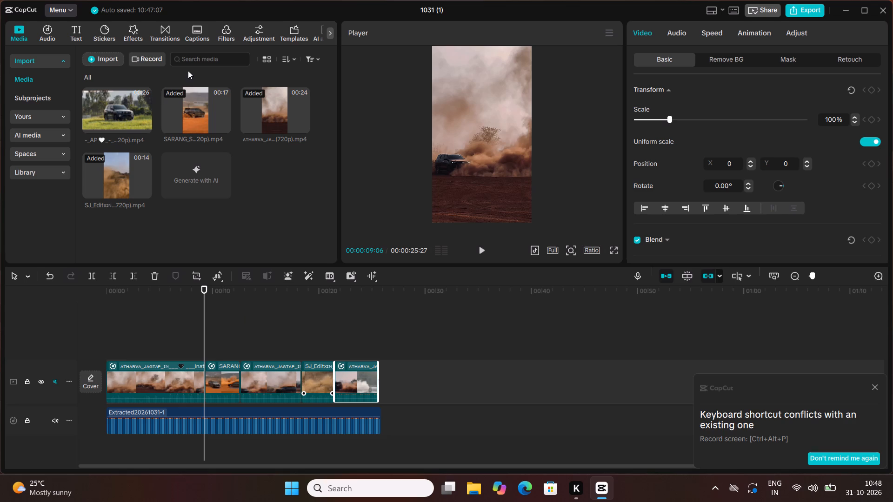
{"action": "left_click", "coordinate": [139, 33]}
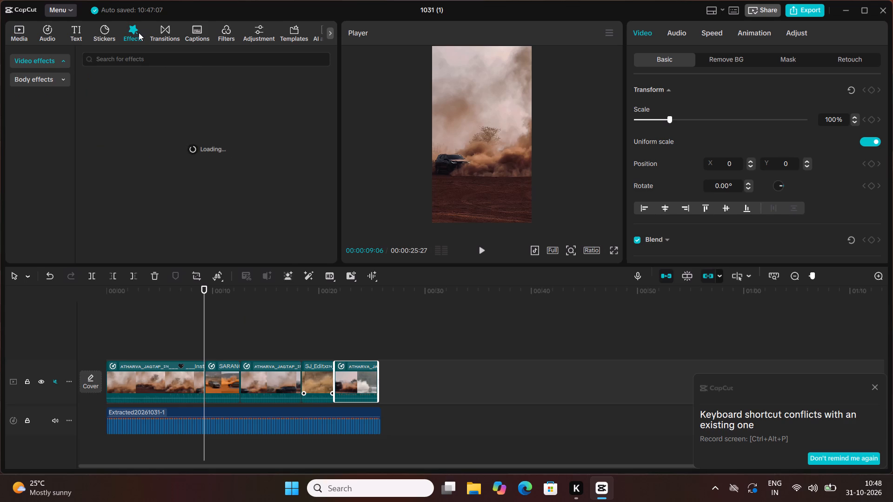
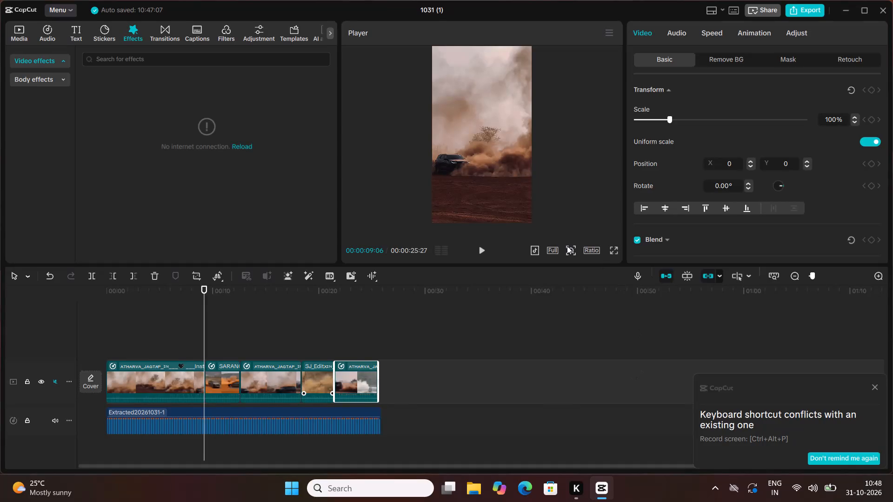
Switch the player's social media preview to Instagram Reels and play the whole edit from the start.
{"action": "left_click", "coordinate": [535, 247]}
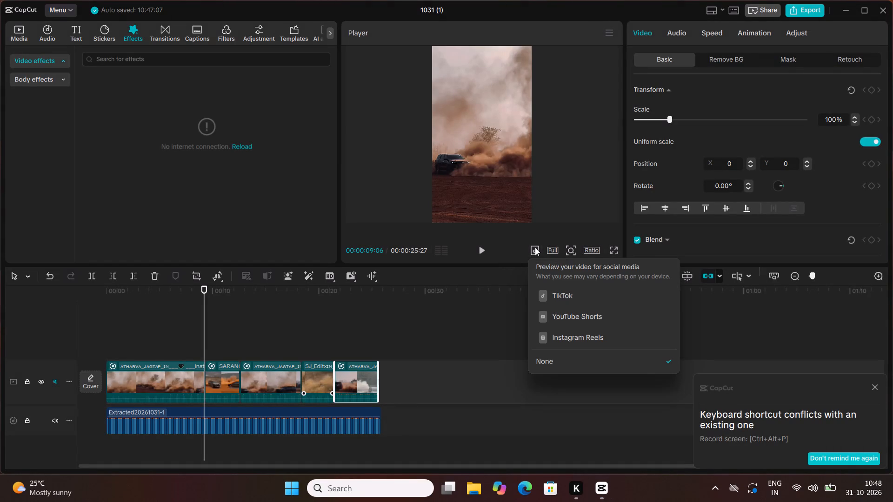
{"action": "left_click", "coordinate": [560, 337]}
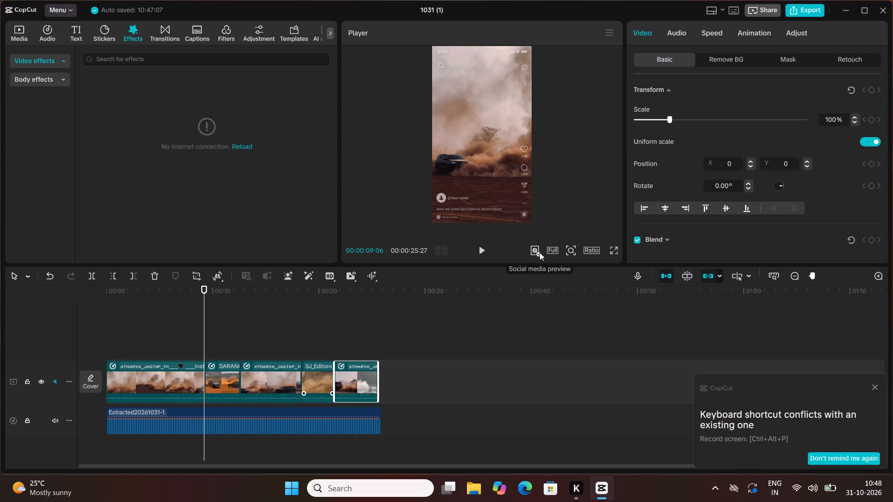
{"action": "left_click_drag", "start_coordinate": [201, 286], "coordinate": [163, 296]}
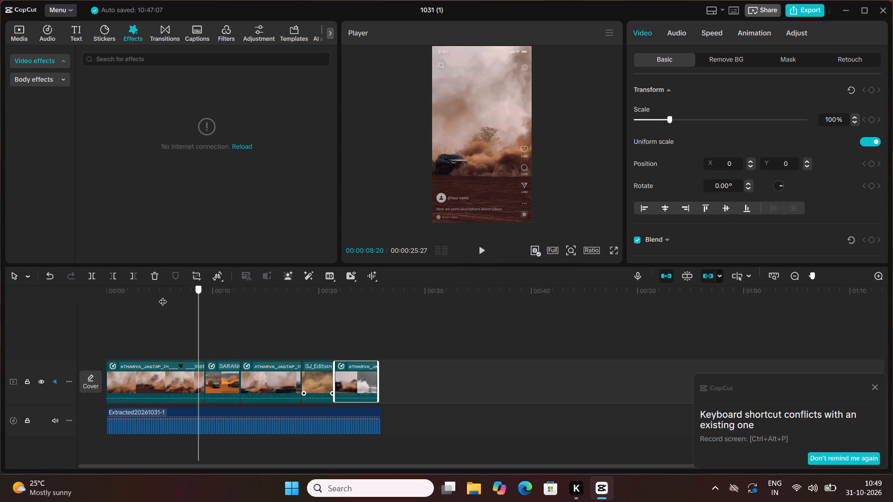
{"action": "left_click_drag", "start_coordinate": [163, 296], "coordinate": [29, 289]}
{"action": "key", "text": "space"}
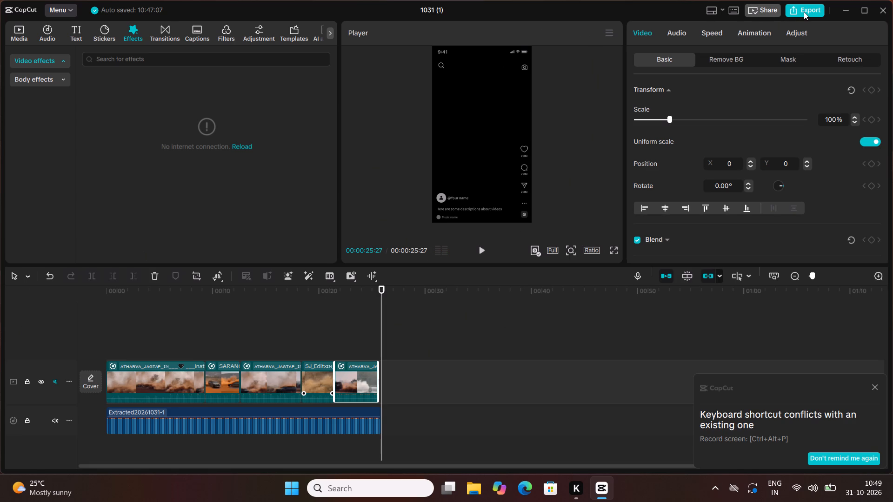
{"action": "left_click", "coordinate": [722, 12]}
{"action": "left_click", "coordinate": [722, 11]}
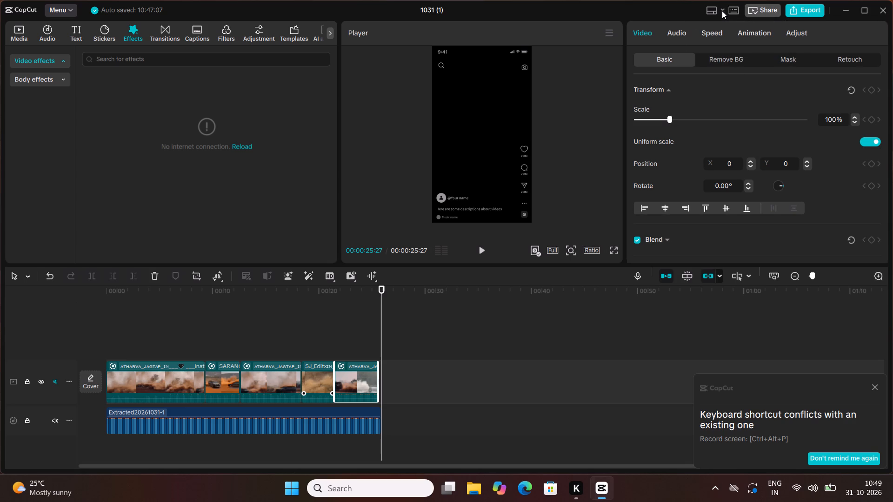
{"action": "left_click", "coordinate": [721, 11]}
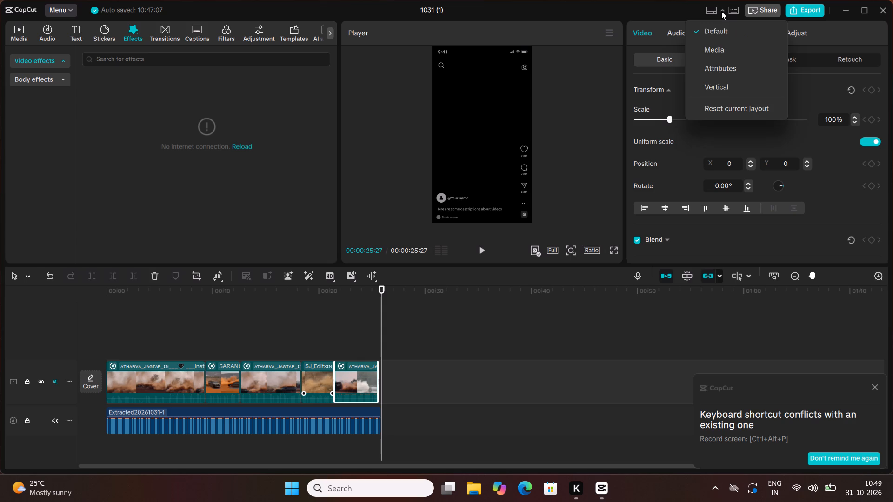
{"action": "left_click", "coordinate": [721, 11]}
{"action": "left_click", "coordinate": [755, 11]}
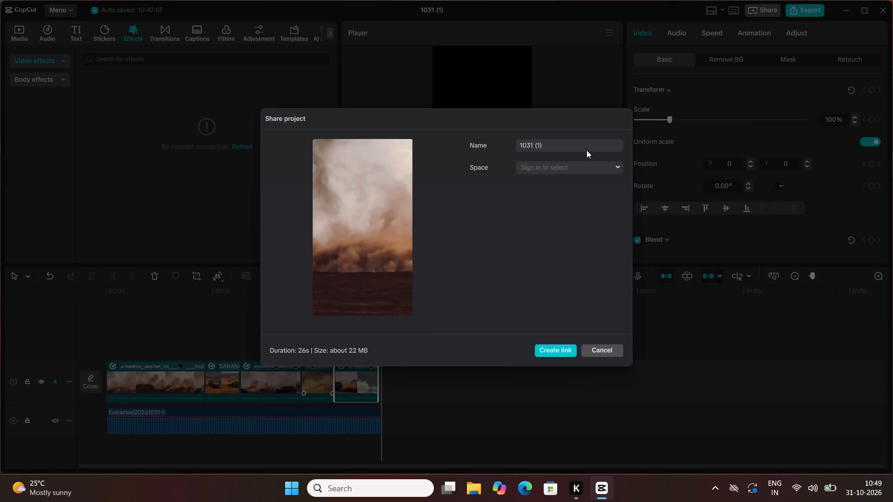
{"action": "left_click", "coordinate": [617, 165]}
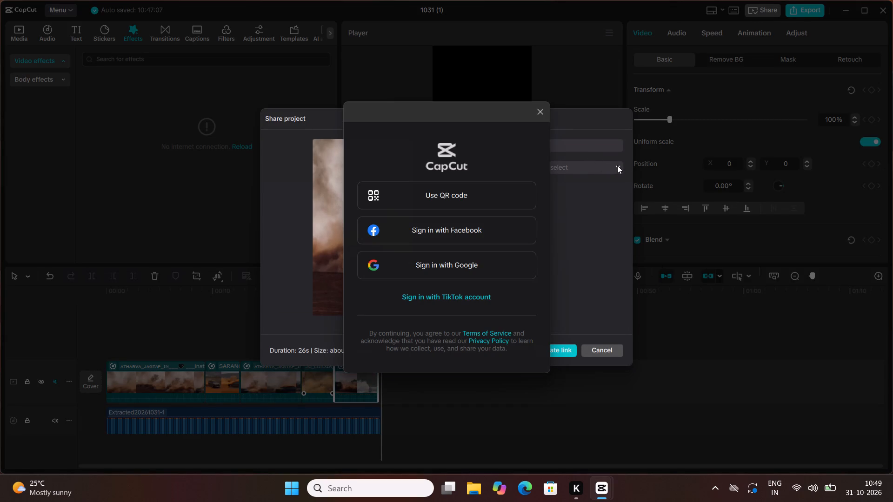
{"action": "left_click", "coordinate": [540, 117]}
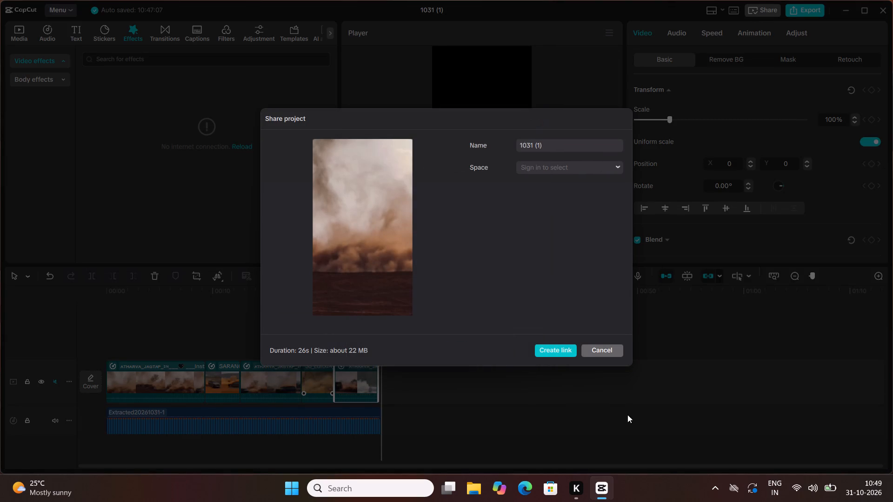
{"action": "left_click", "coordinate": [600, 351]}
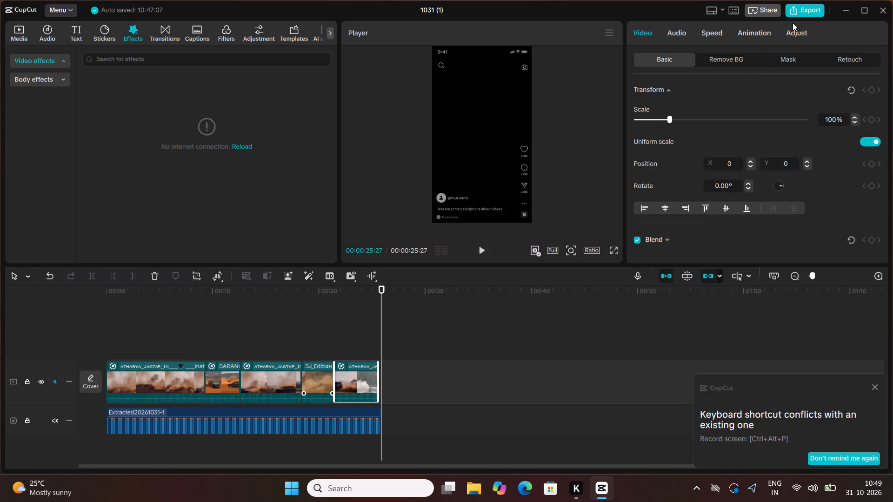
Set the export resolution to 4K and start exporting the finished car edit as an mp4 video.
{"action": "left_click", "coordinate": [800, 8]}
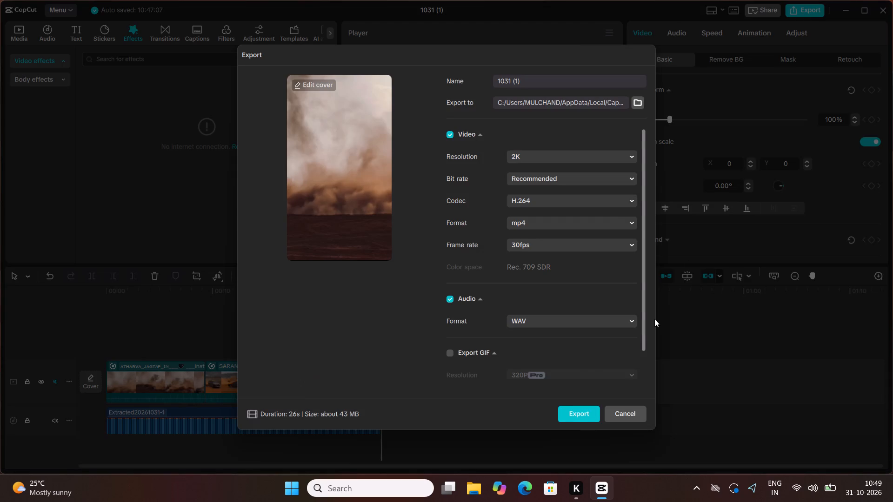
{"action": "left_click", "coordinate": [560, 152]}
{"action": "left_click", "coordinate": [543, 259]}
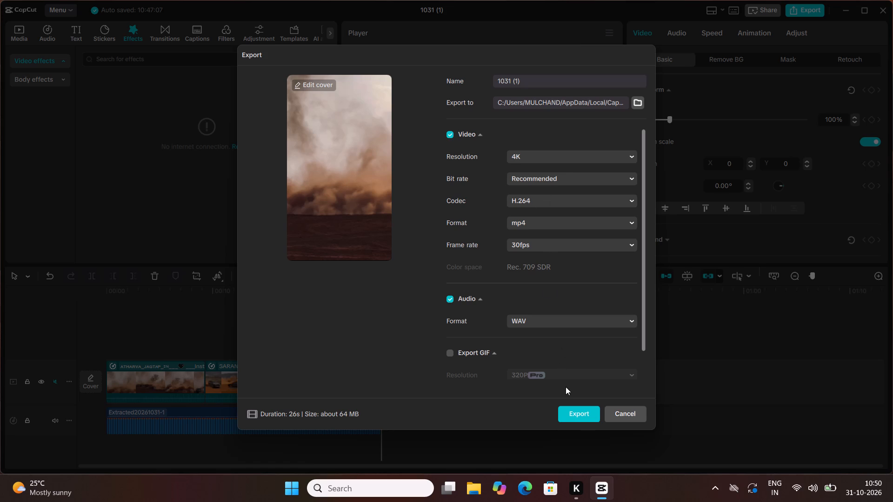
{"action": "left_click", "coordinate": [569, 416]}
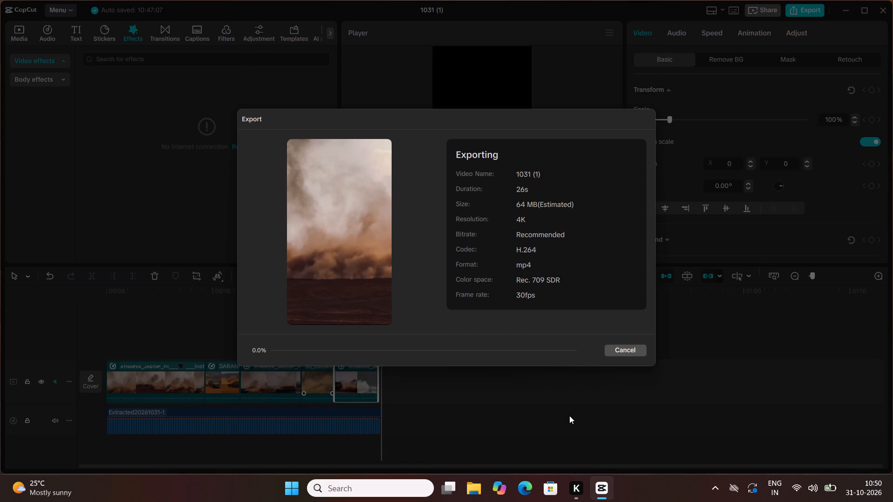
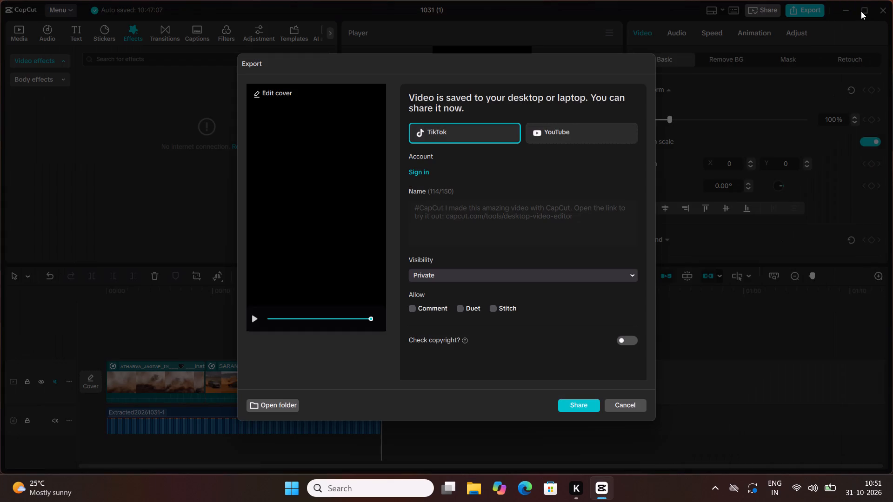
Dismiss the finished export's sharing options without sharing the video, and close the editing project.
{"action": "left_click", "coordinate": [617, 405]}
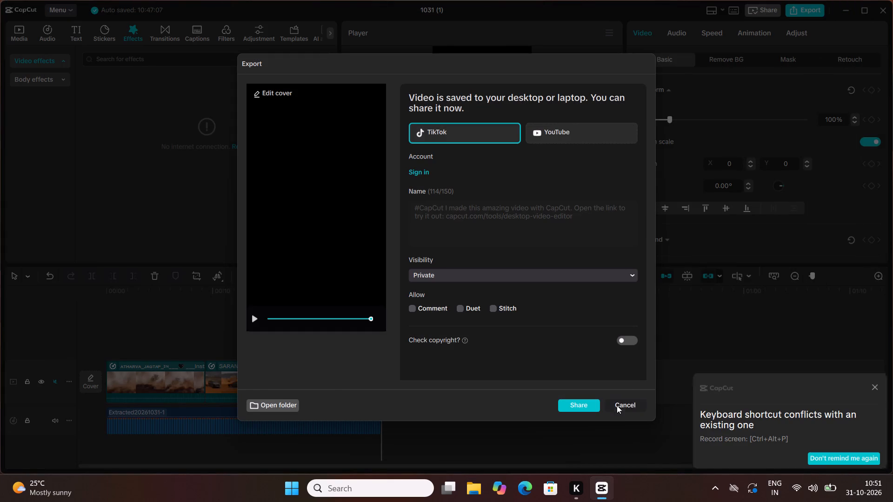
{"action": "left_click", "coordinate": [886, 17]}
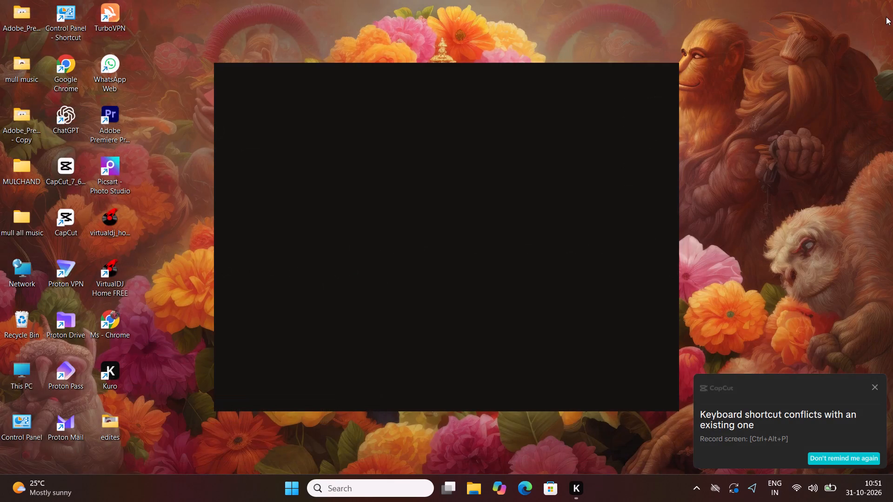